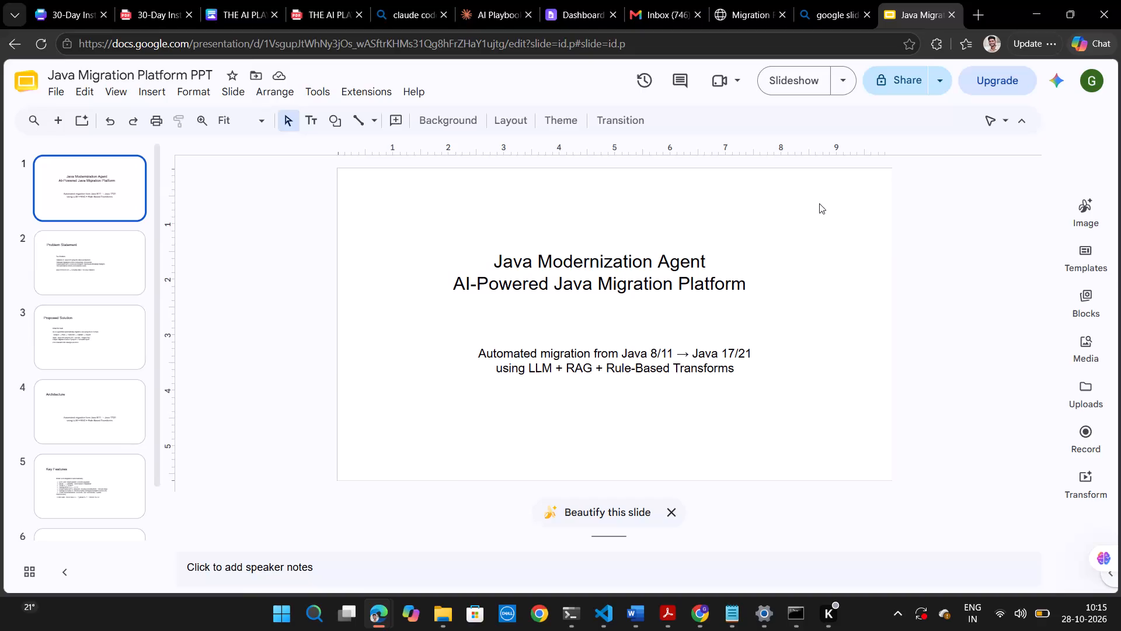
Search the web for "ai bg images", switch to image results, and open the Dynamic AI Background with Machine Learning Graphics image.
click(979, 13)
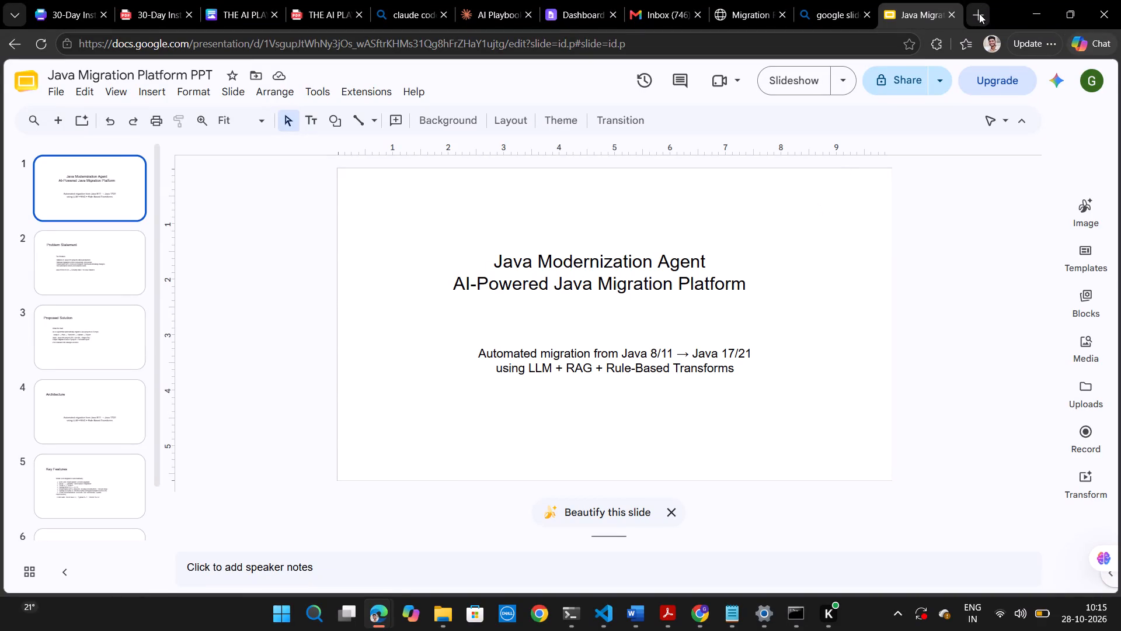
click(734, 43)
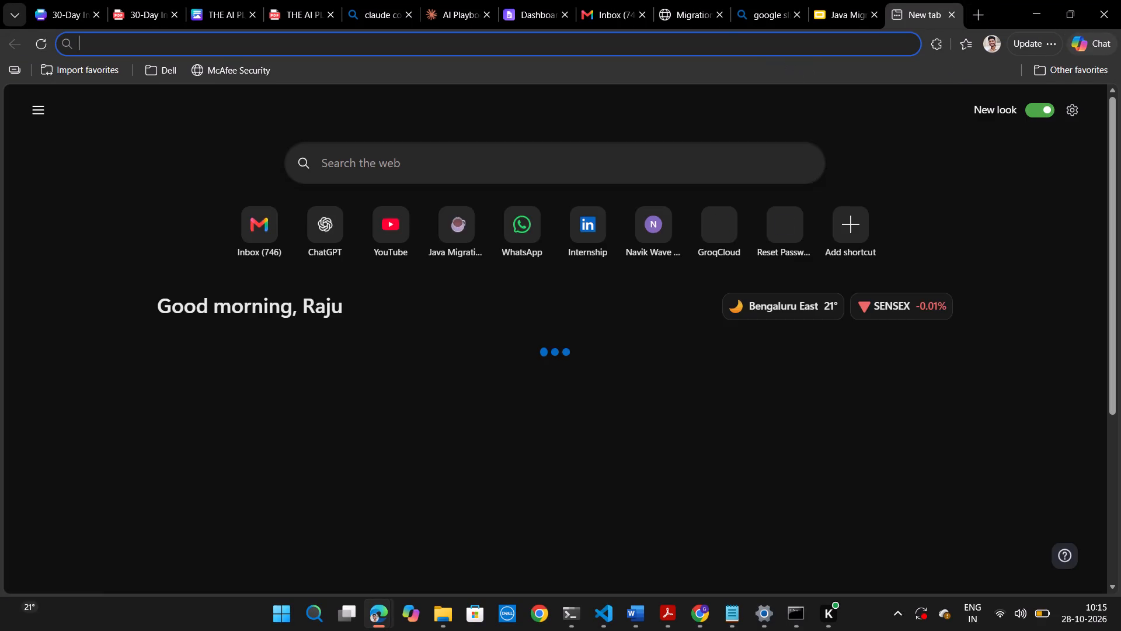
text(ai)
key(space)
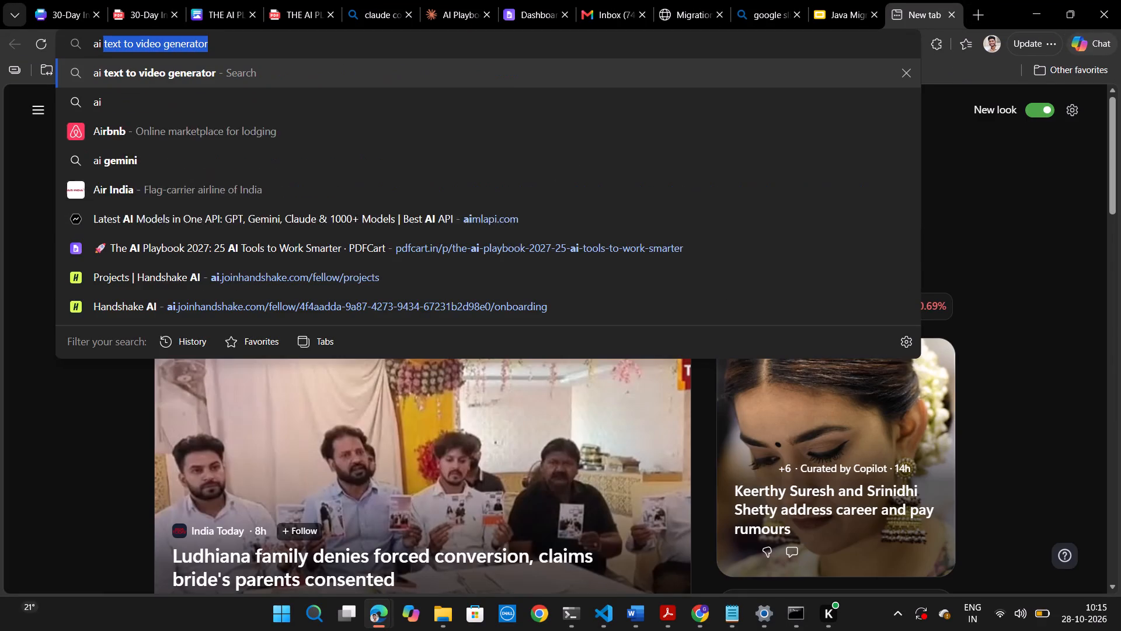
text(bg images)
key(Return)
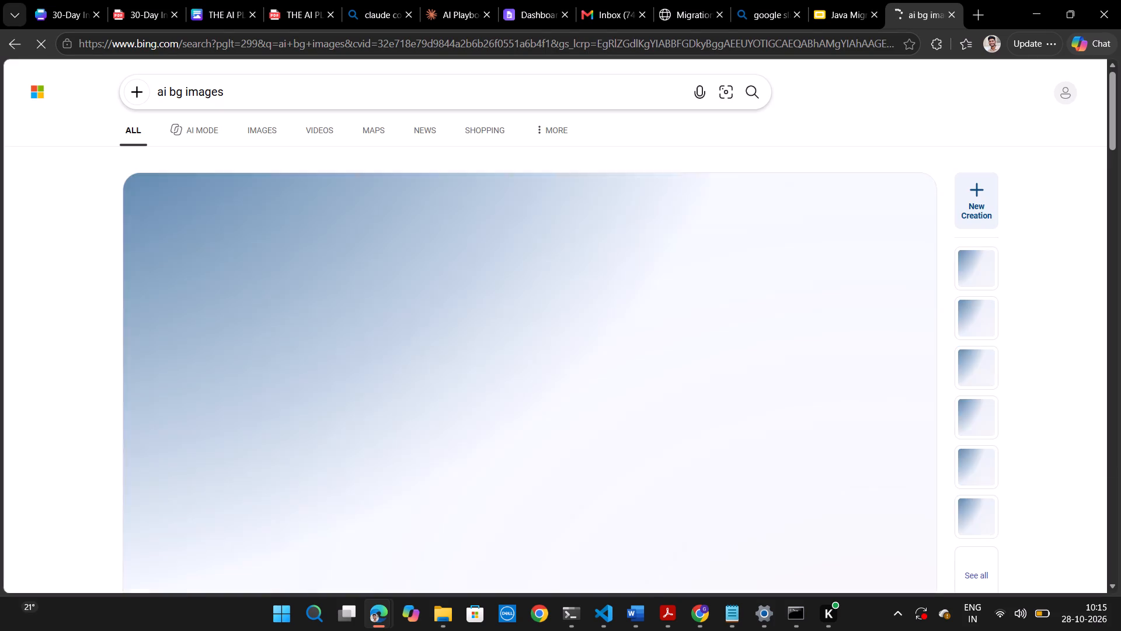
scroll(770, 349, down, 6)
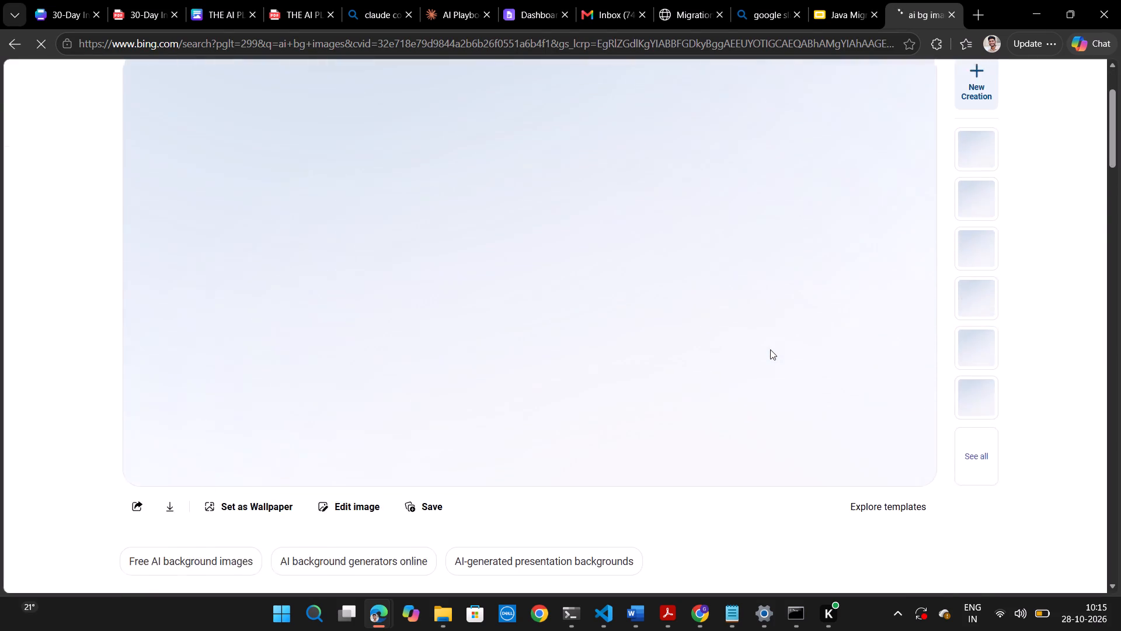
scroll(770, 349, down, 2)
scroll(770, 349, up, 7)
scroll(289, 132, up, 6)
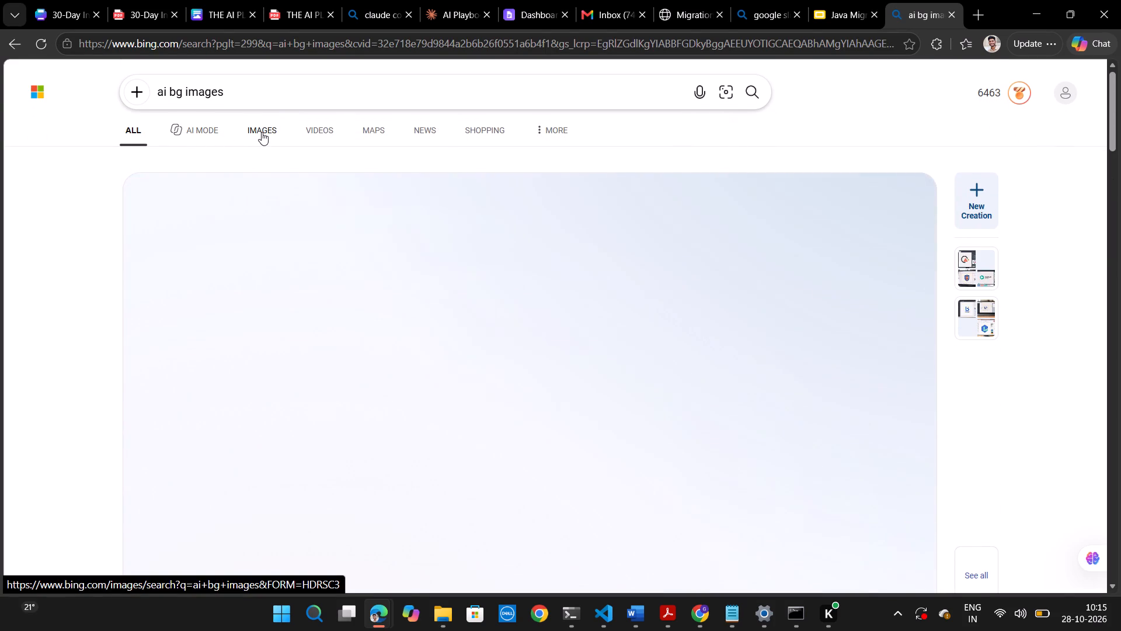
click(262, 132)
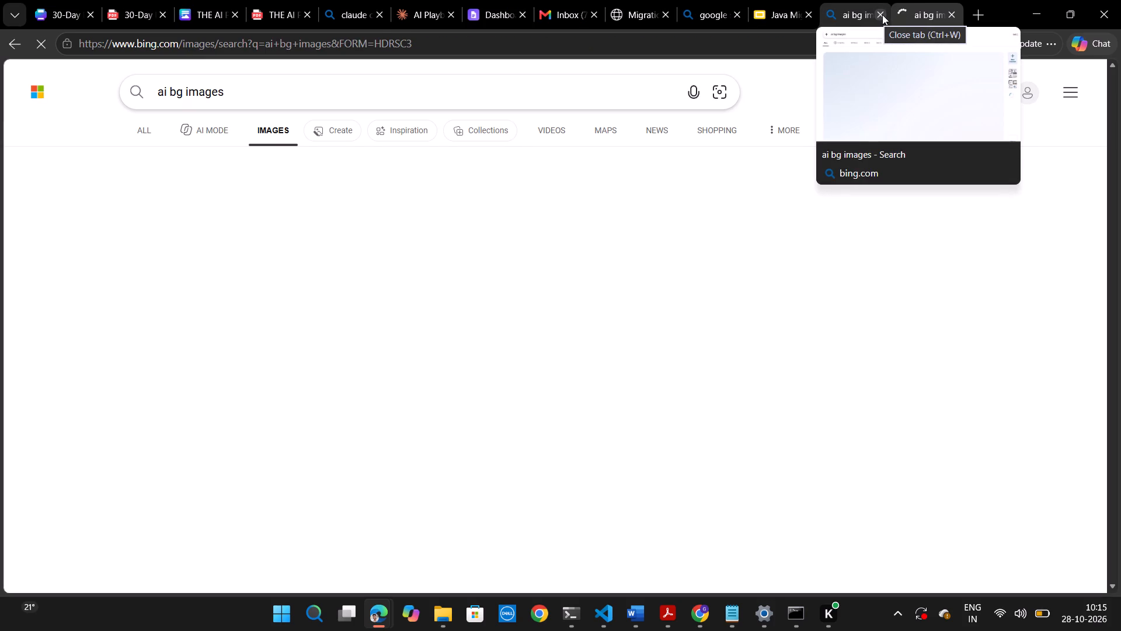
click(882, 15)
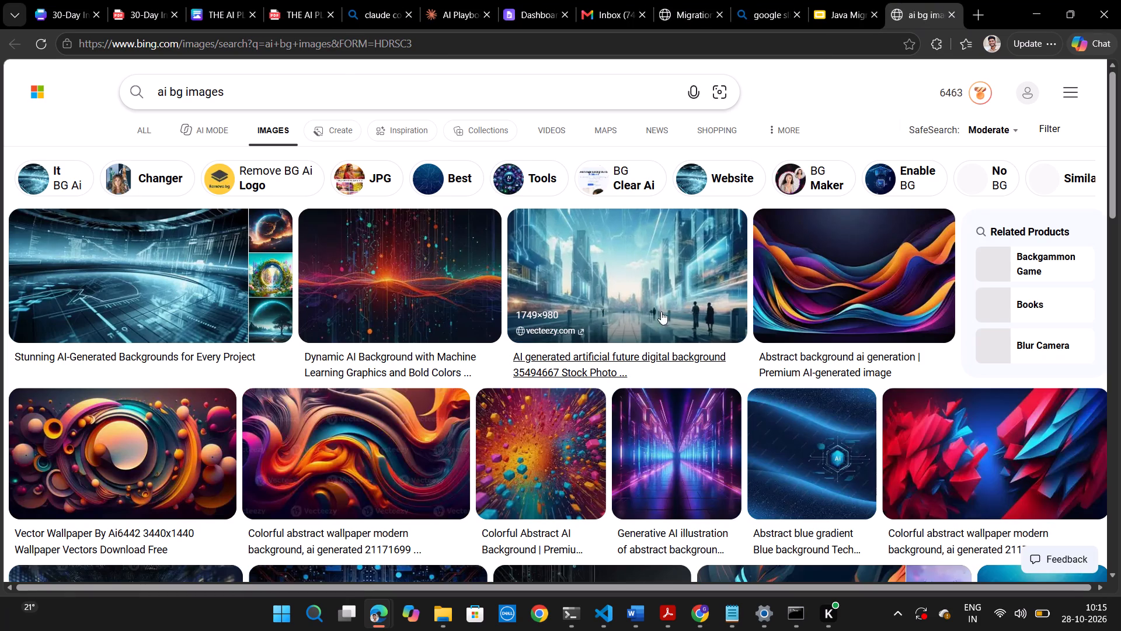
click(424, 266)
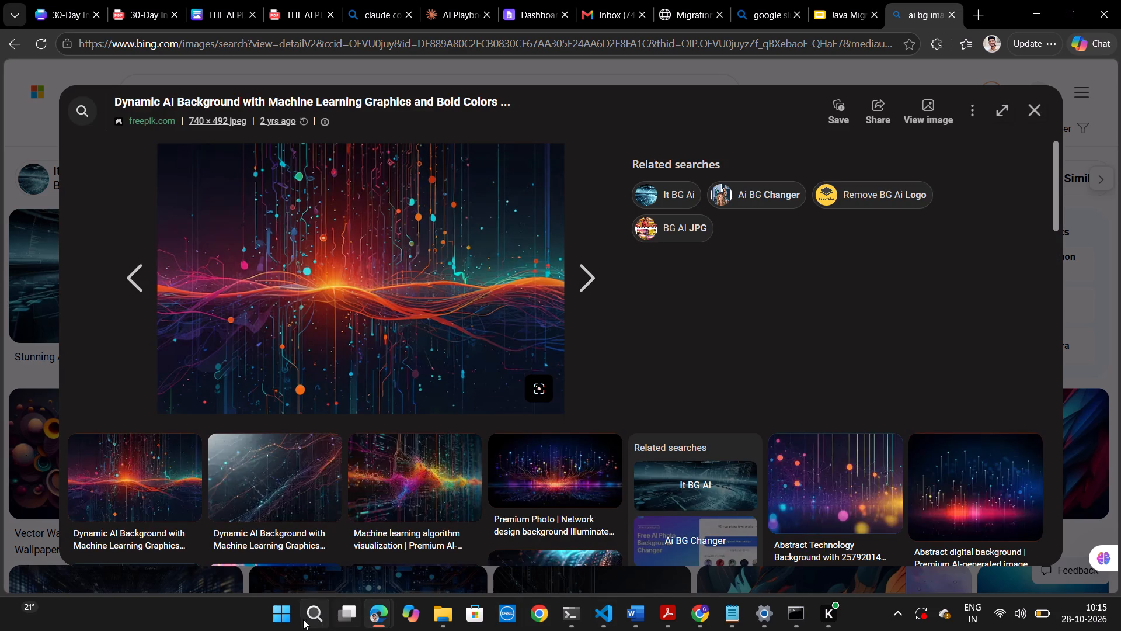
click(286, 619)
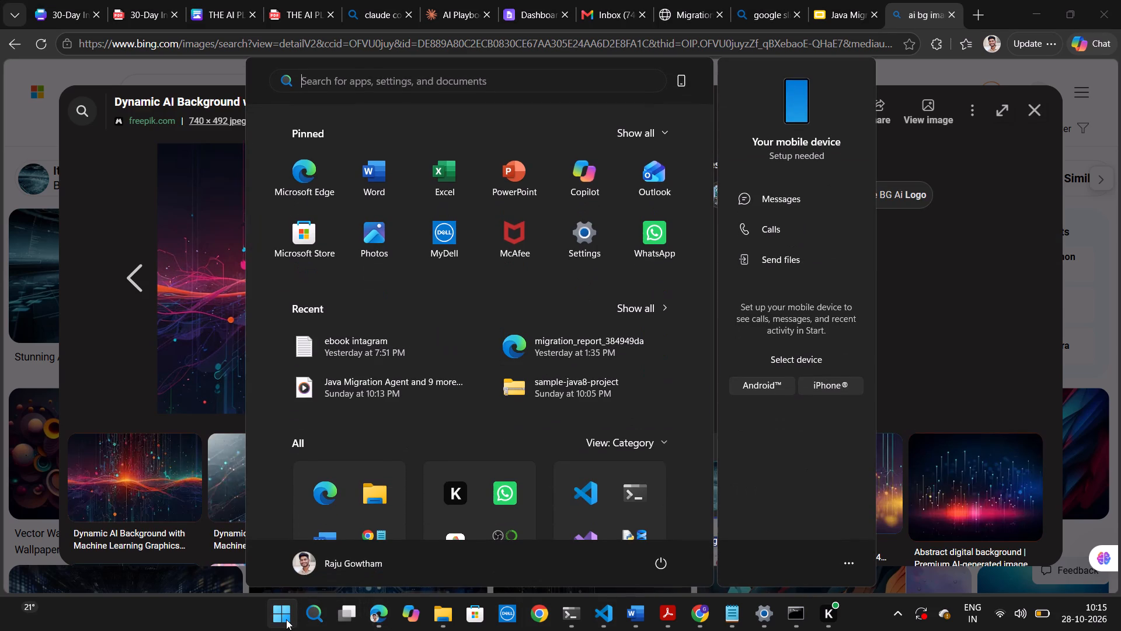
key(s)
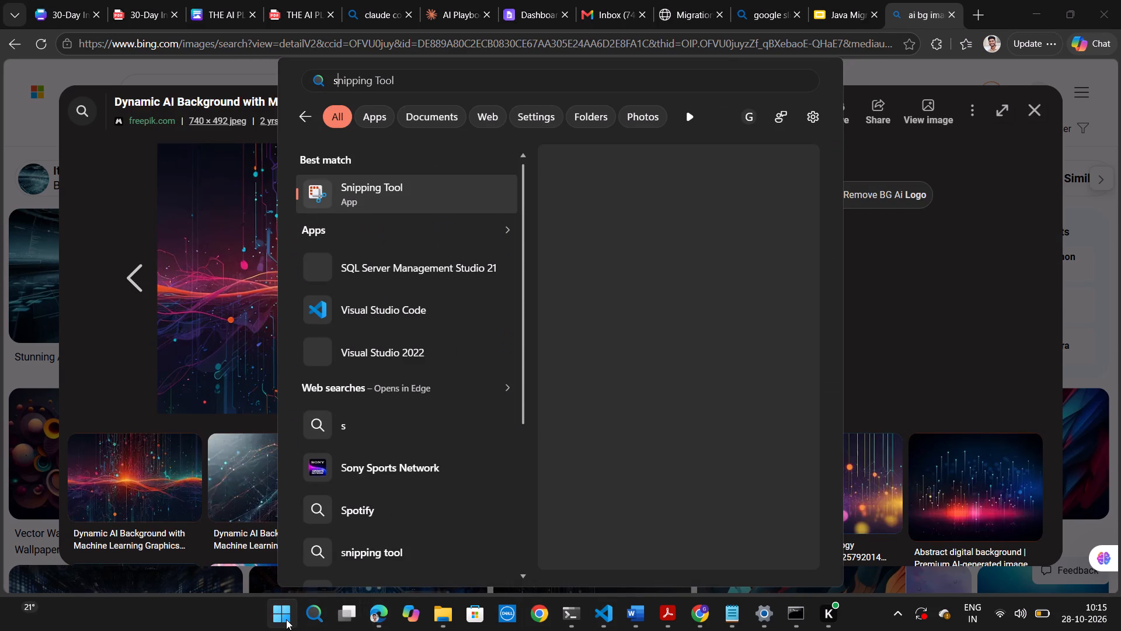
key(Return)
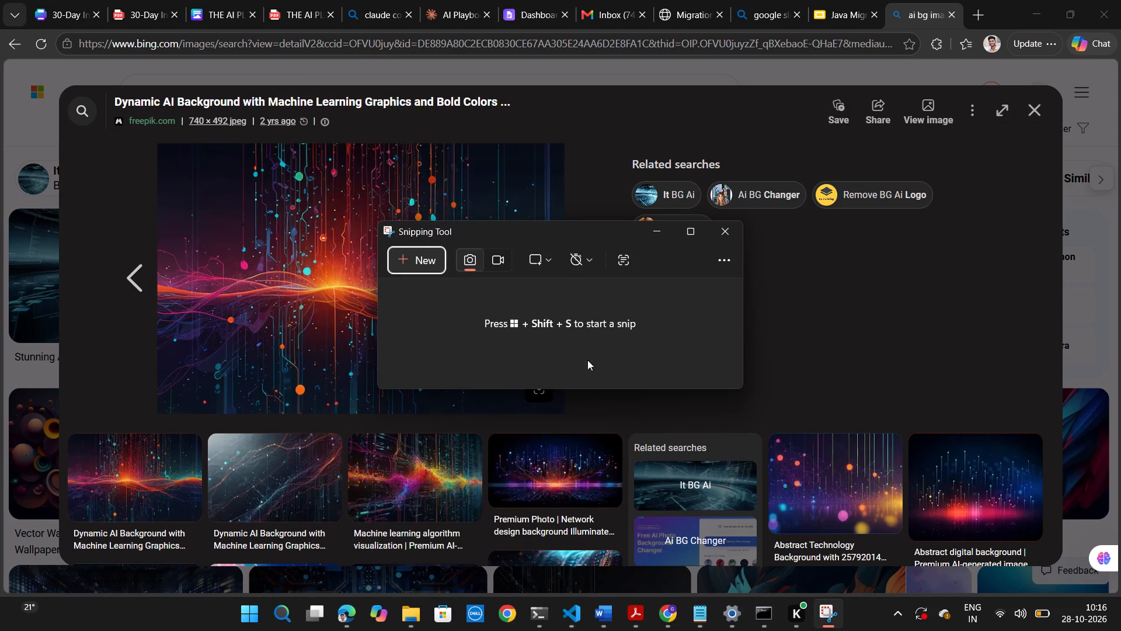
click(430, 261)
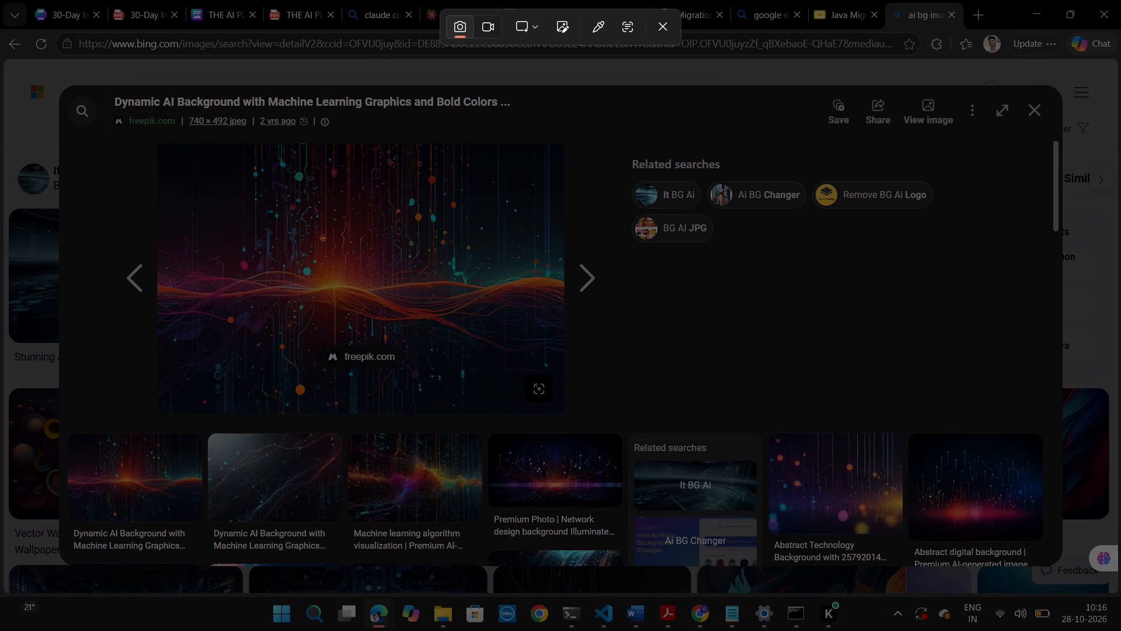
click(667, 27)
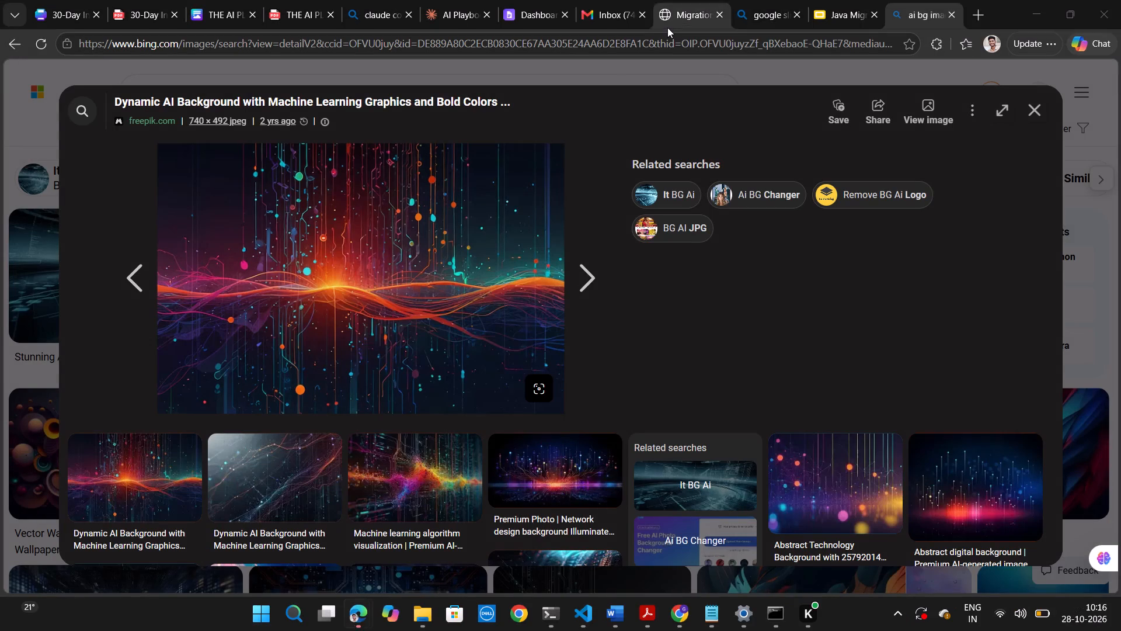
Copy the AI background image onto the presentation's title slide and align it with the slide's upper-left corner.
right_click(346, 265)
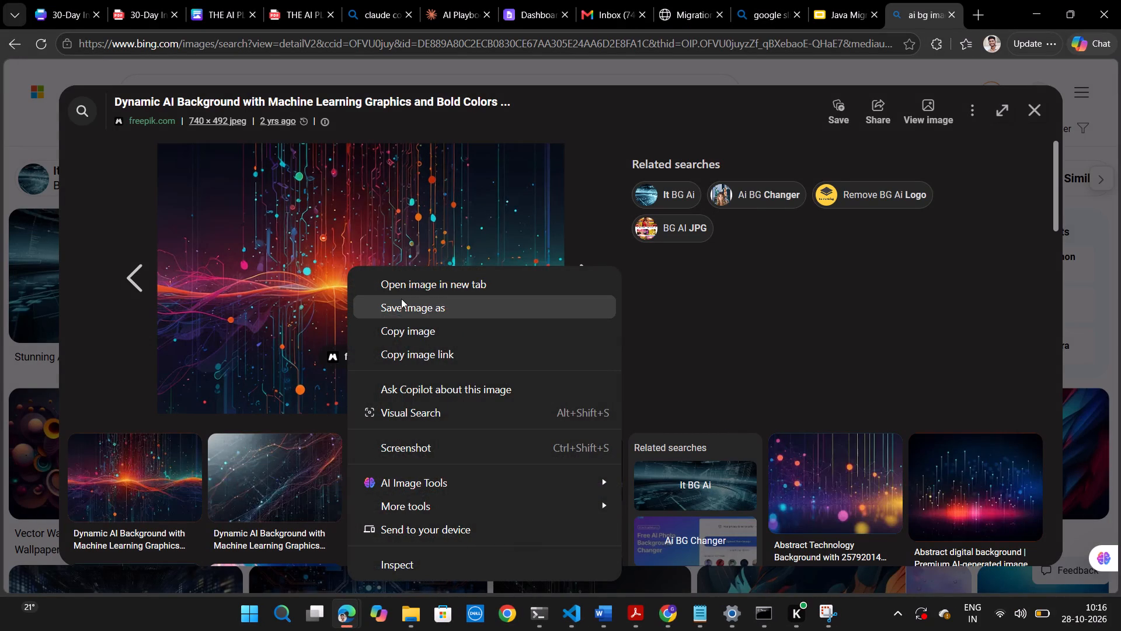
click(402, 335)
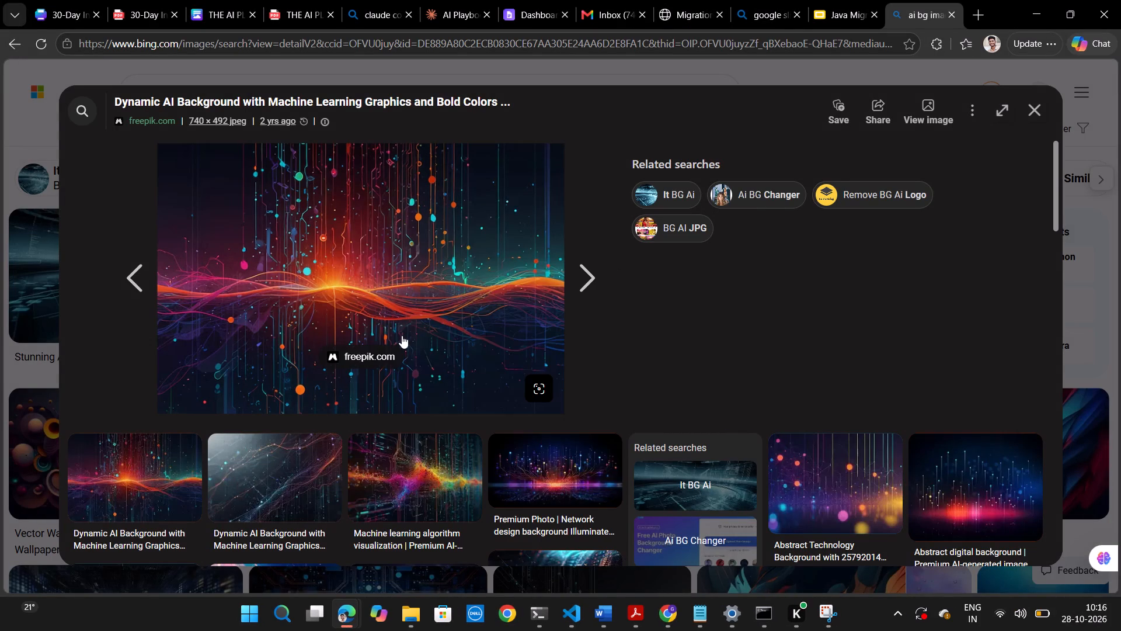
click(840, 22)
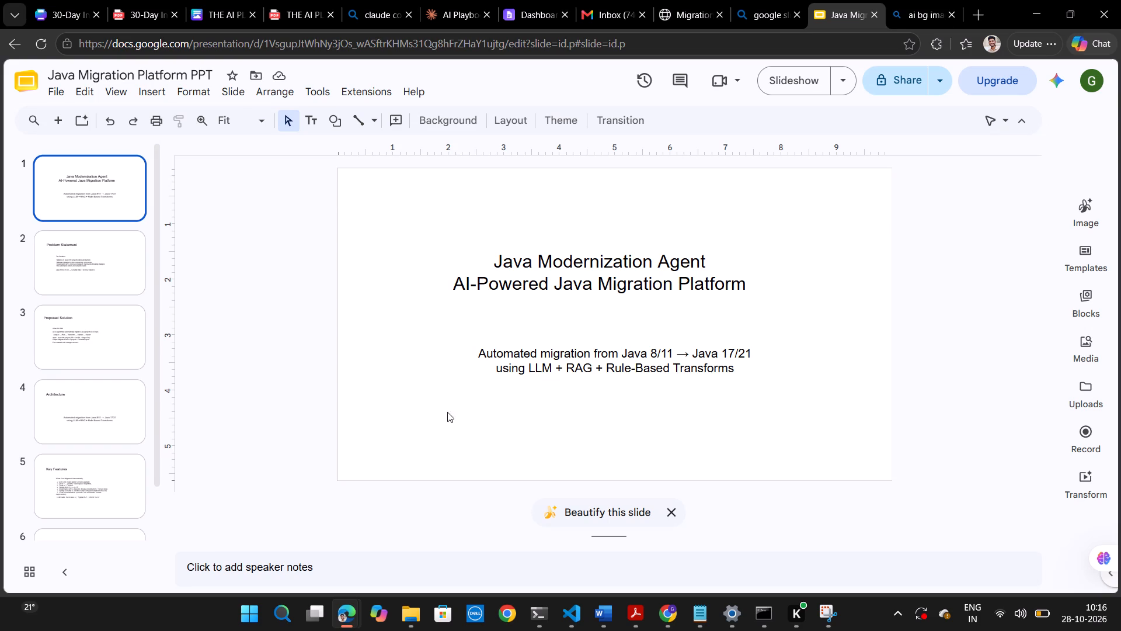
click(424, 412)
key(ctrl+v)
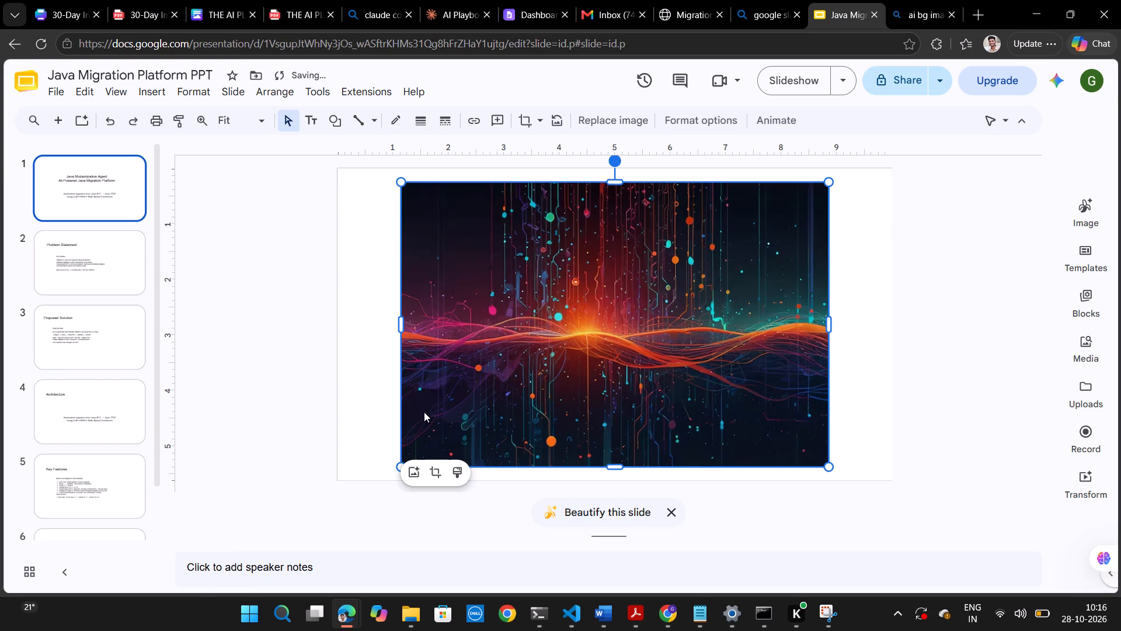
click(917, 433)
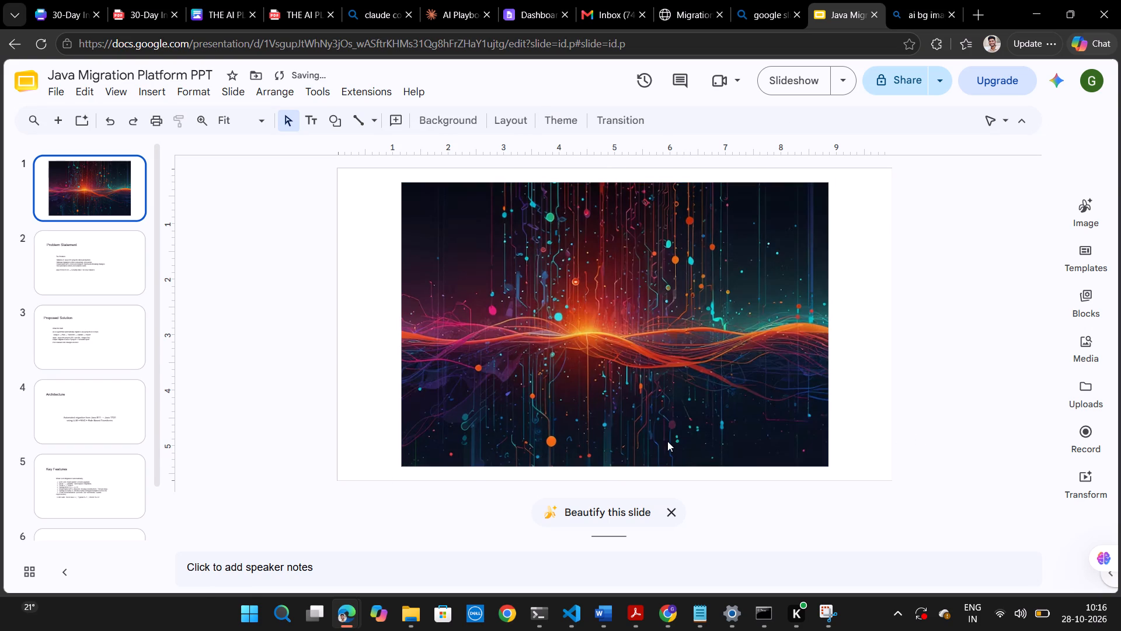
drag(667, 441, 601, 426)
click(937, 360)
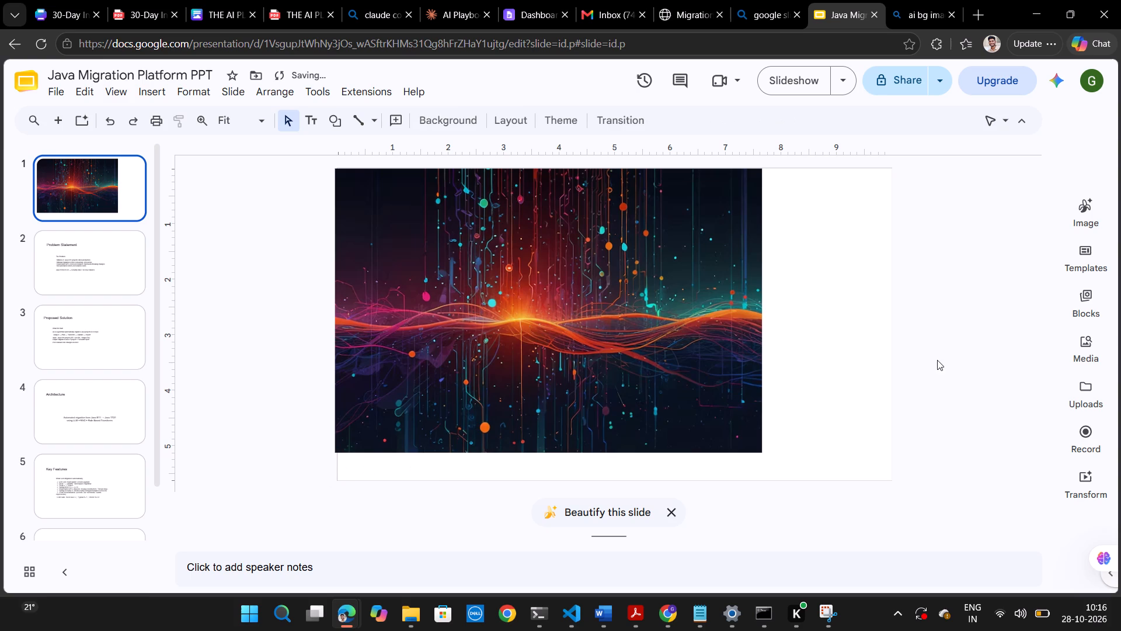
Send the pasted background image to the back, behind the title slide's text.
click(659, 243)
right_click(659, 243)
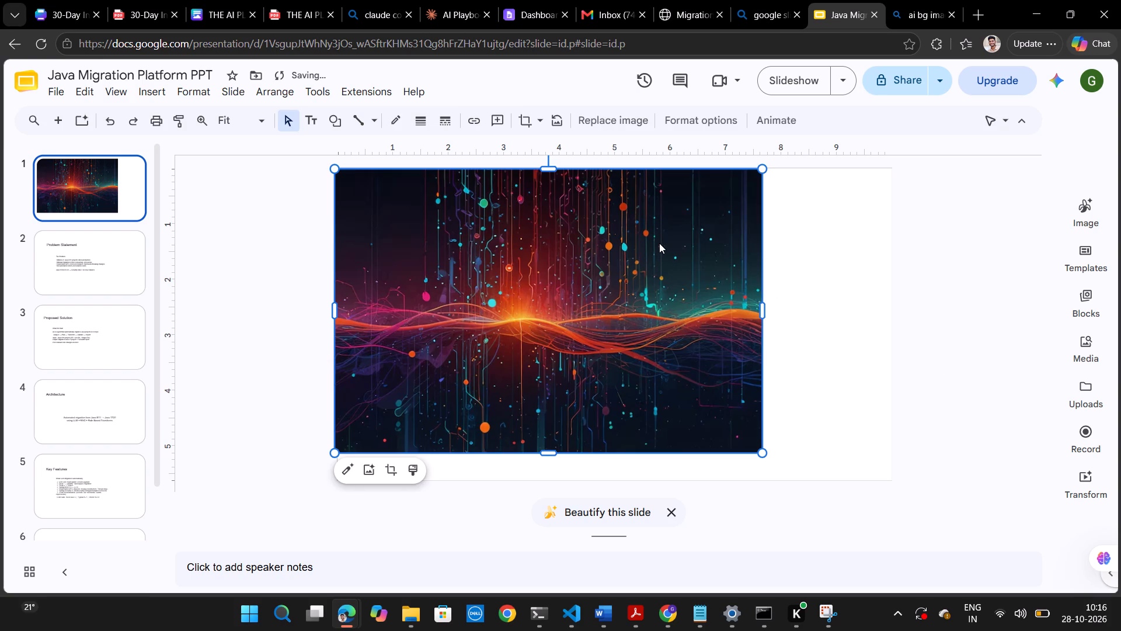
right_click(659, 243)
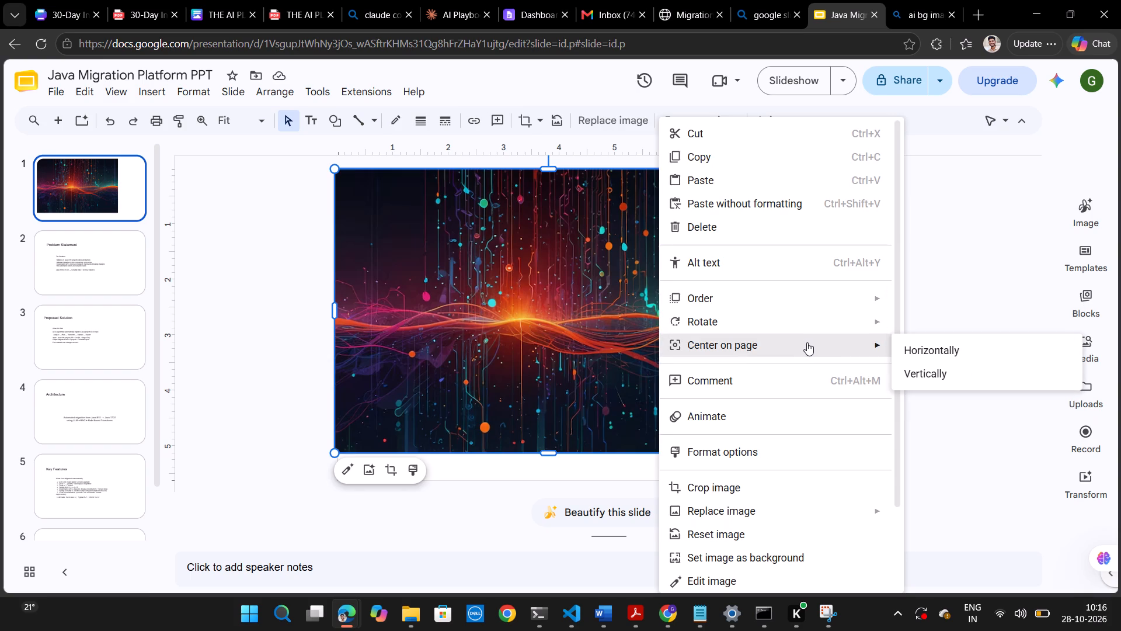
scroll(805, 435, down, 1)
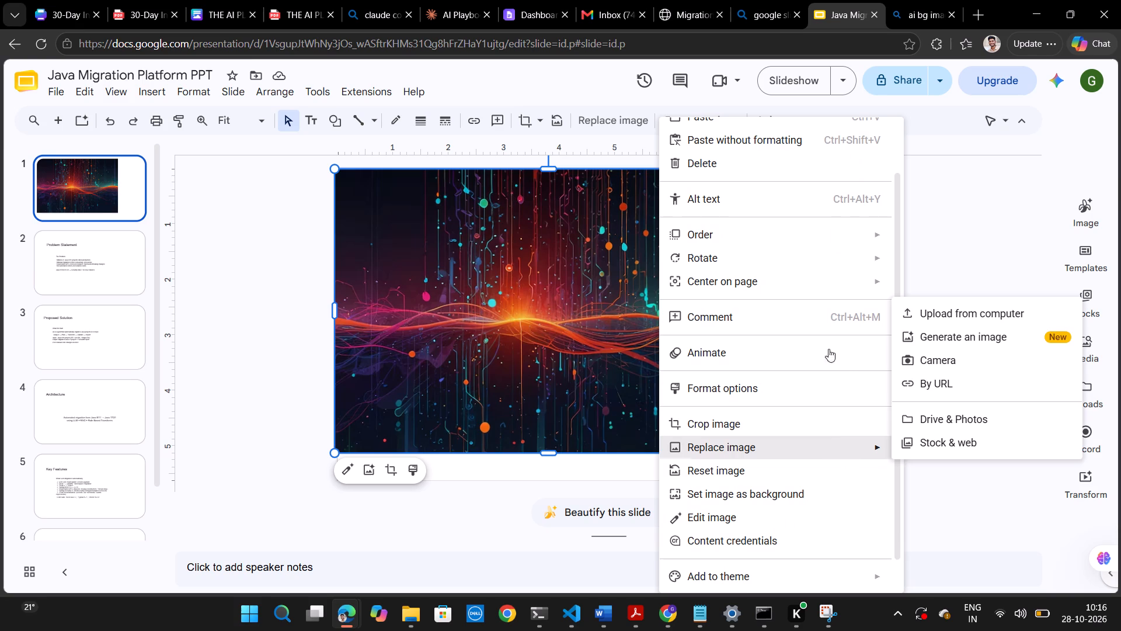
scroll(786, 136, up, 3)
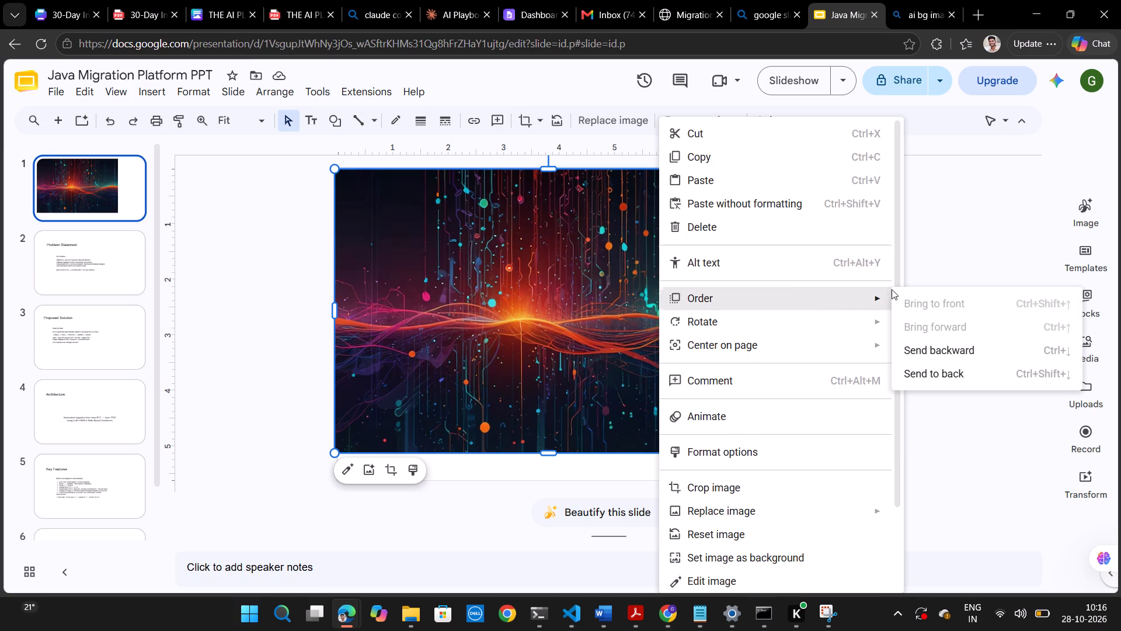
click(920, 375)
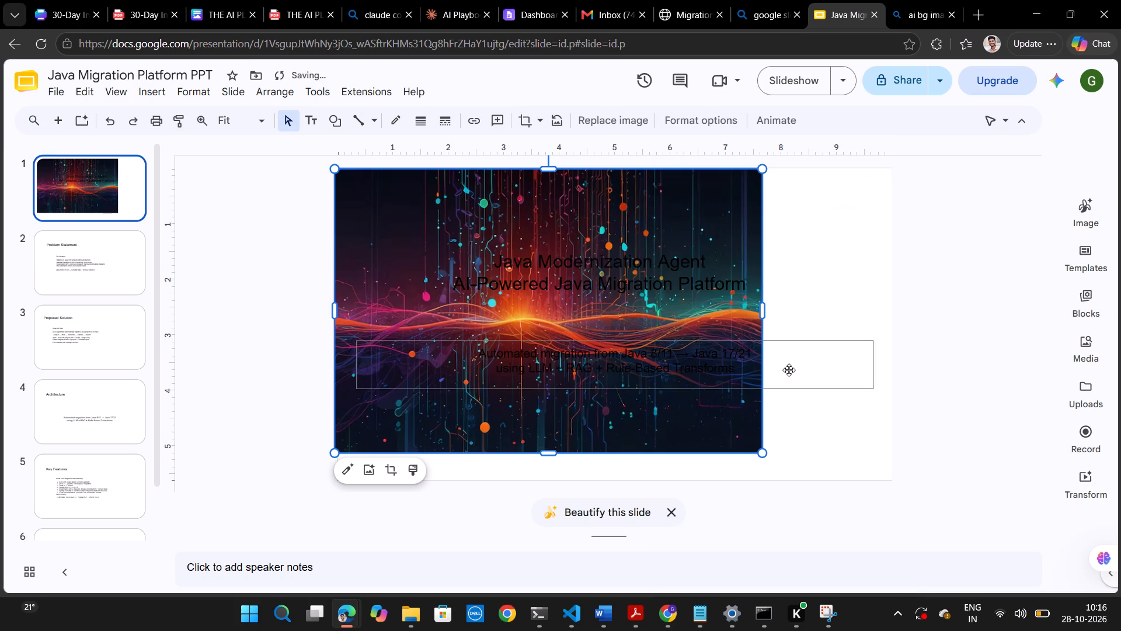
Change the "Java Modernization Agent AI-Powered Java Migration Platform" title text to white.
click(789, 370)
click(607, 278)
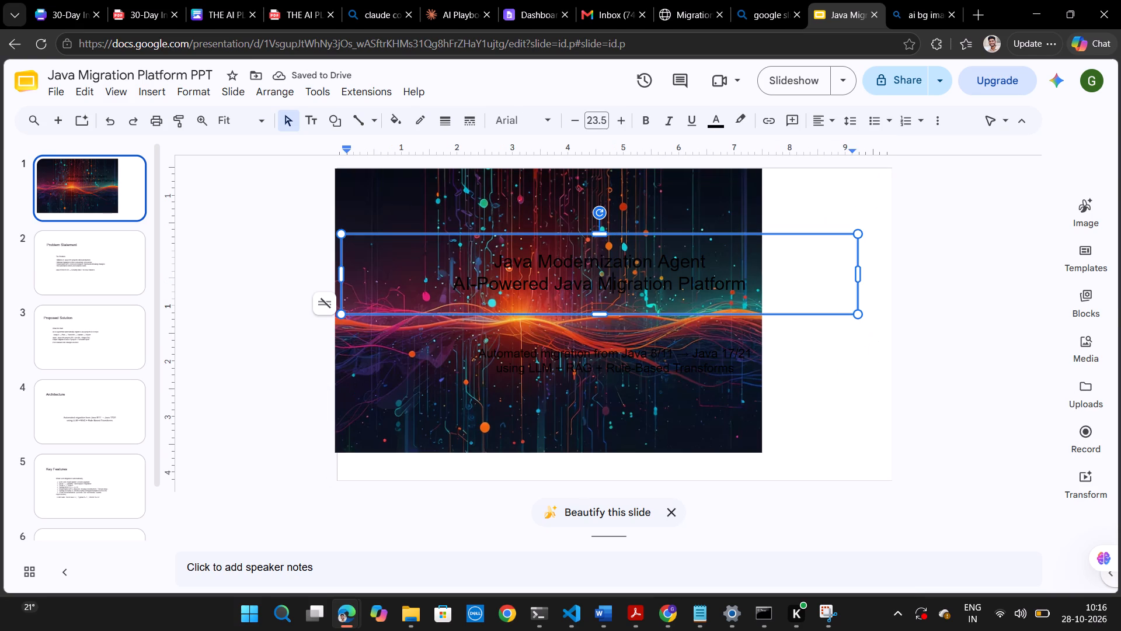
key(ctrl+a)
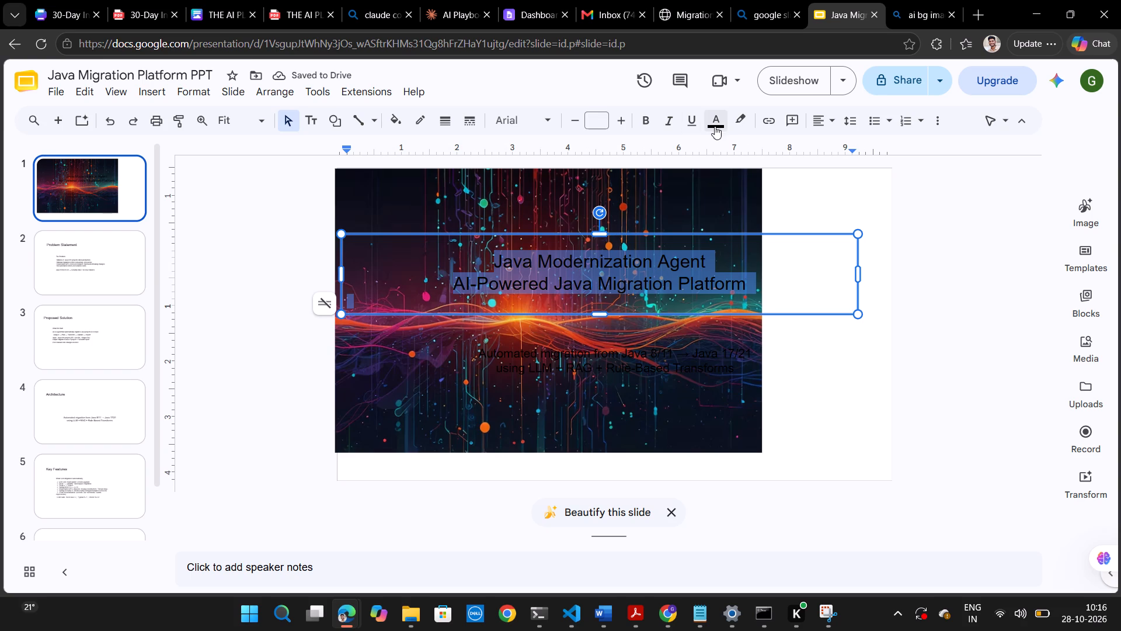
click(711, 123)
click(736, 164)
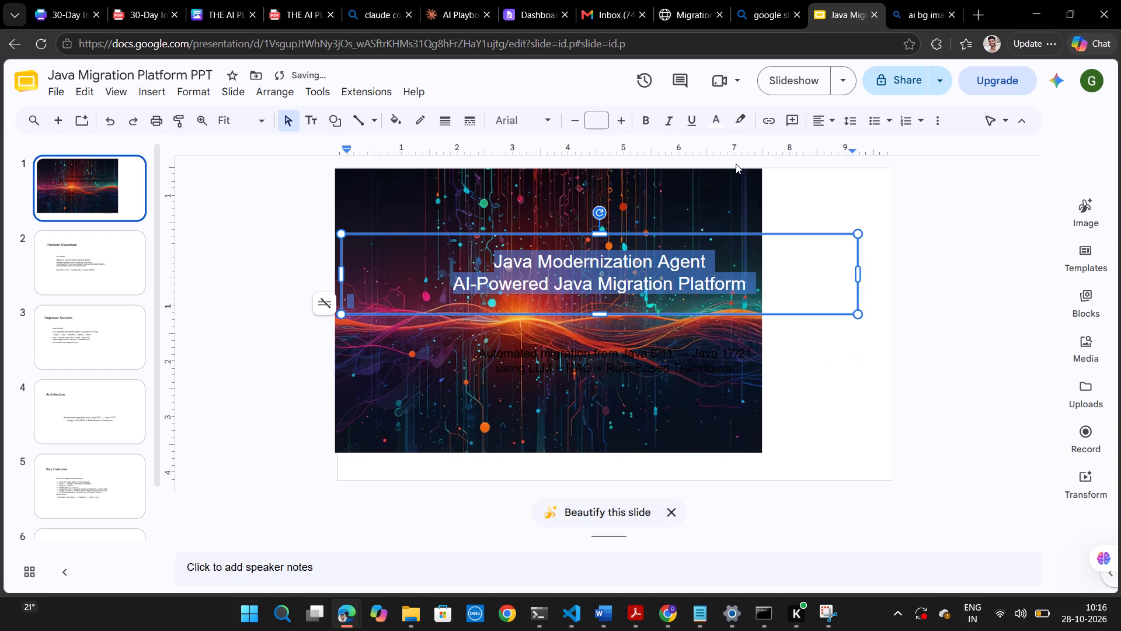
click(969, 356)
Stretch the background image to the title slide's right and bottom edges so it fills the slide.
click(734, 197)
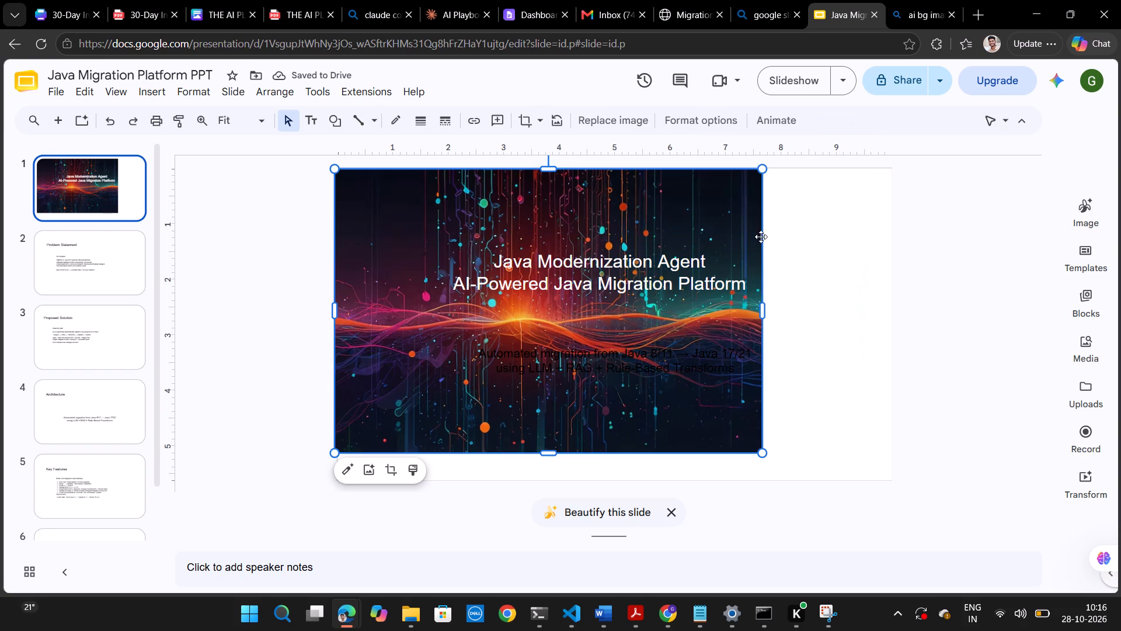
drag(762, 306, 873, 304)
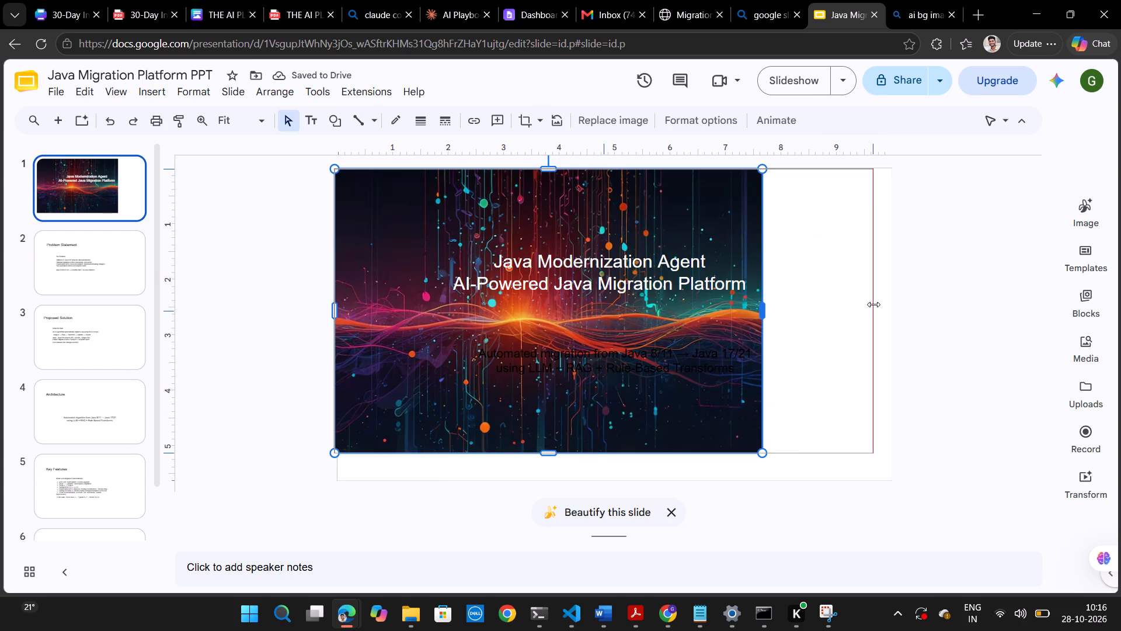
drag(873, 304, 888, 304)
click(936, 445)
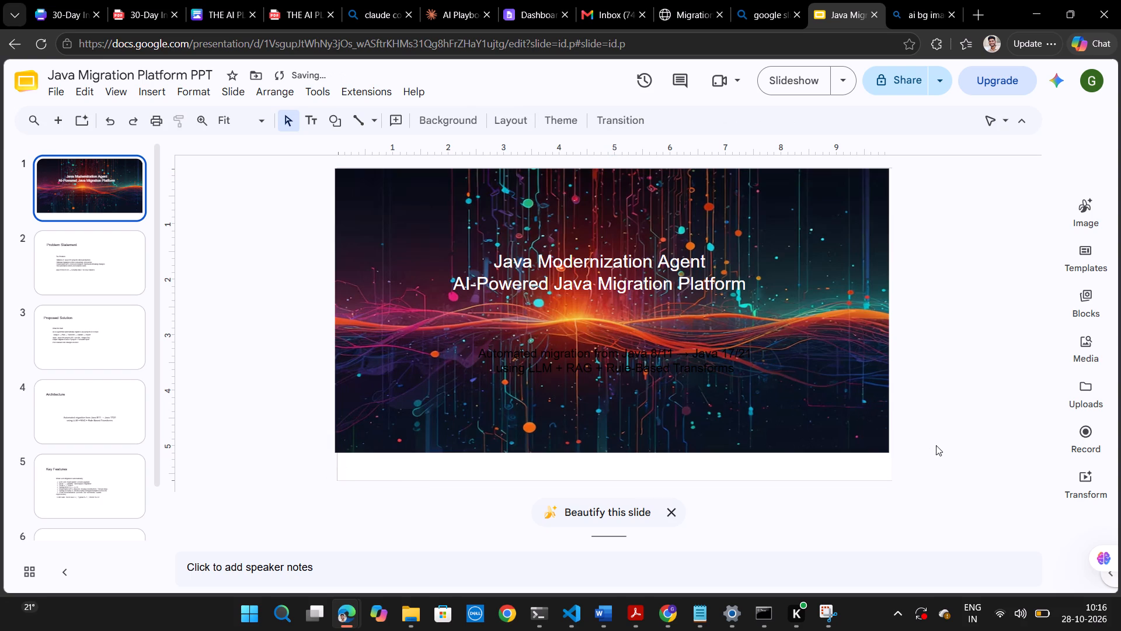
click(812, 432)
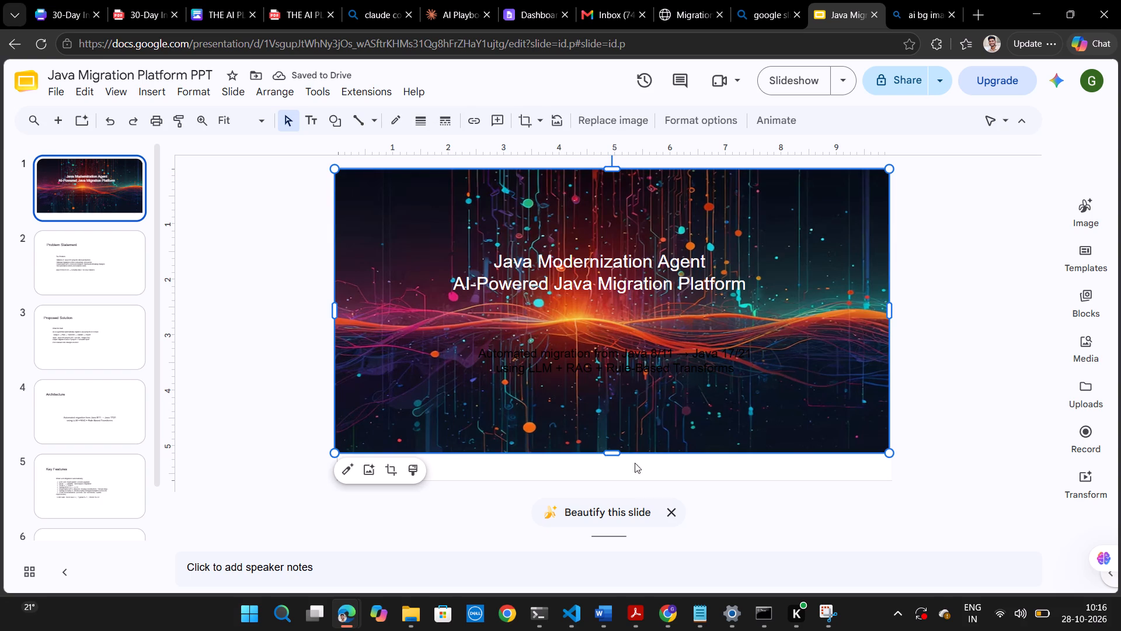
drag(613, 451, 608, 482)
click(951, 438)
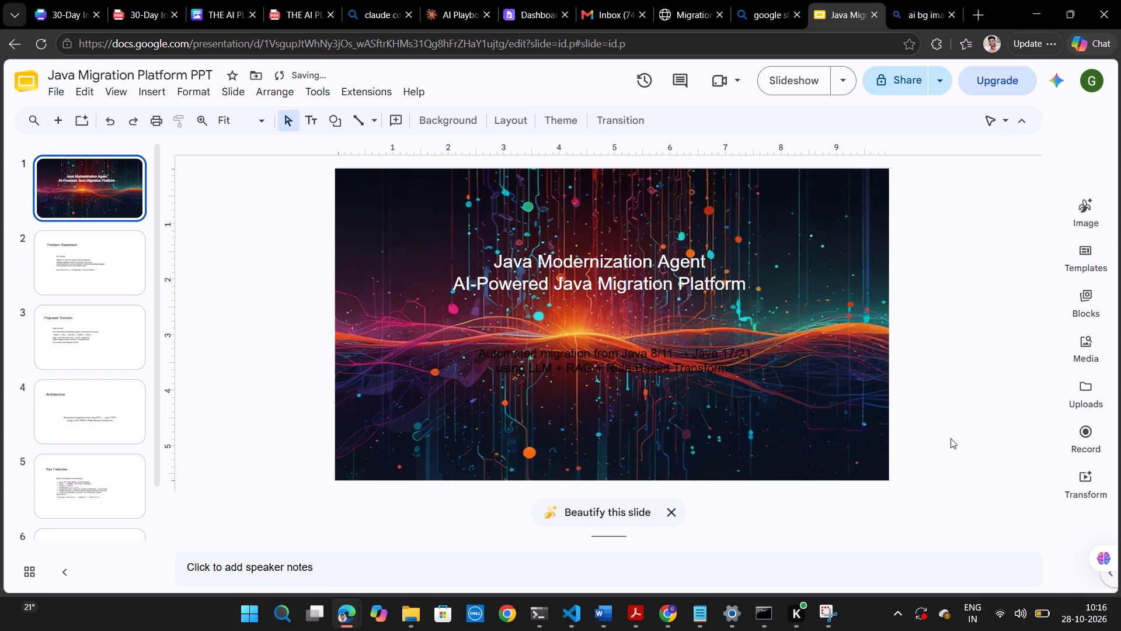
Find the blue "AI chipset on circuit board" image in the AI background image results, copy it and return to the presentation.
click(920, 4)
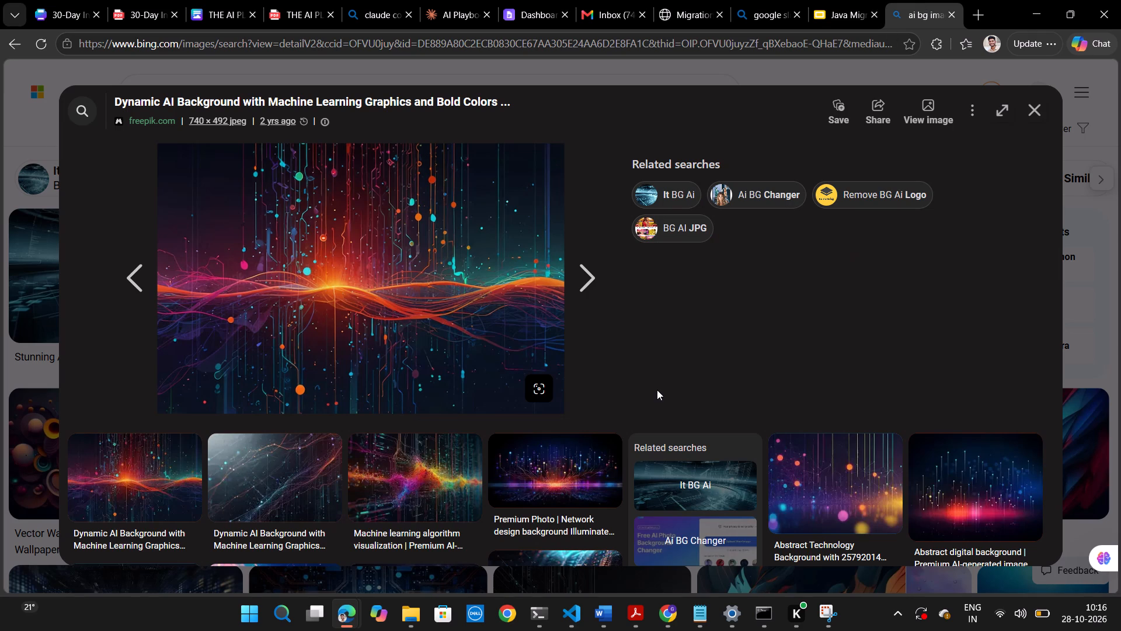
click(1040, 117)
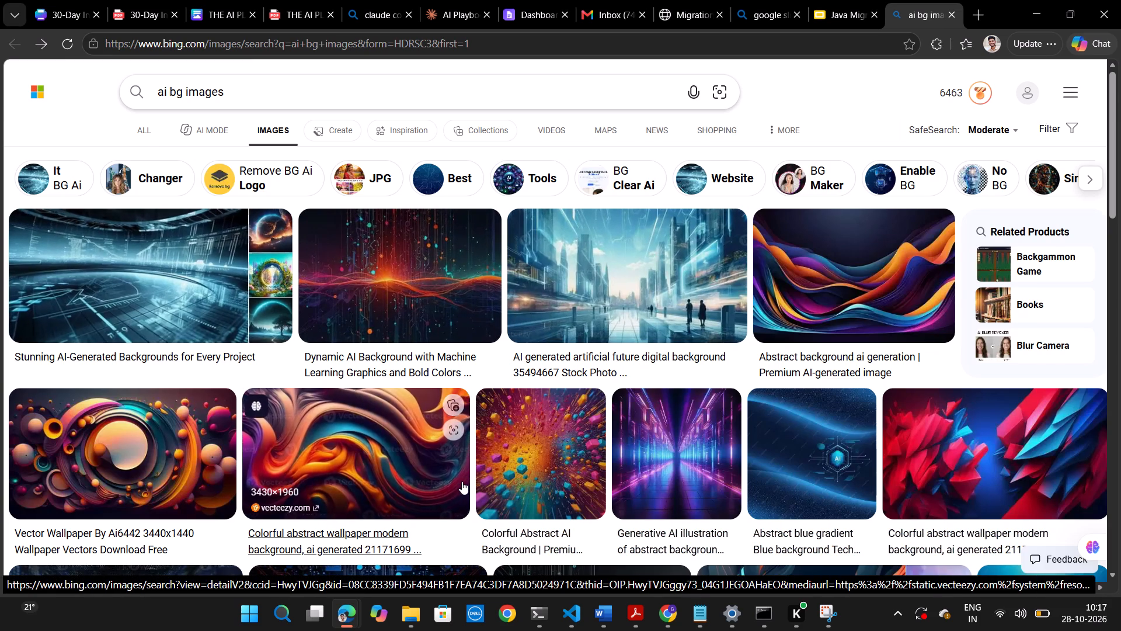
scroll(462, 481, down, 1)
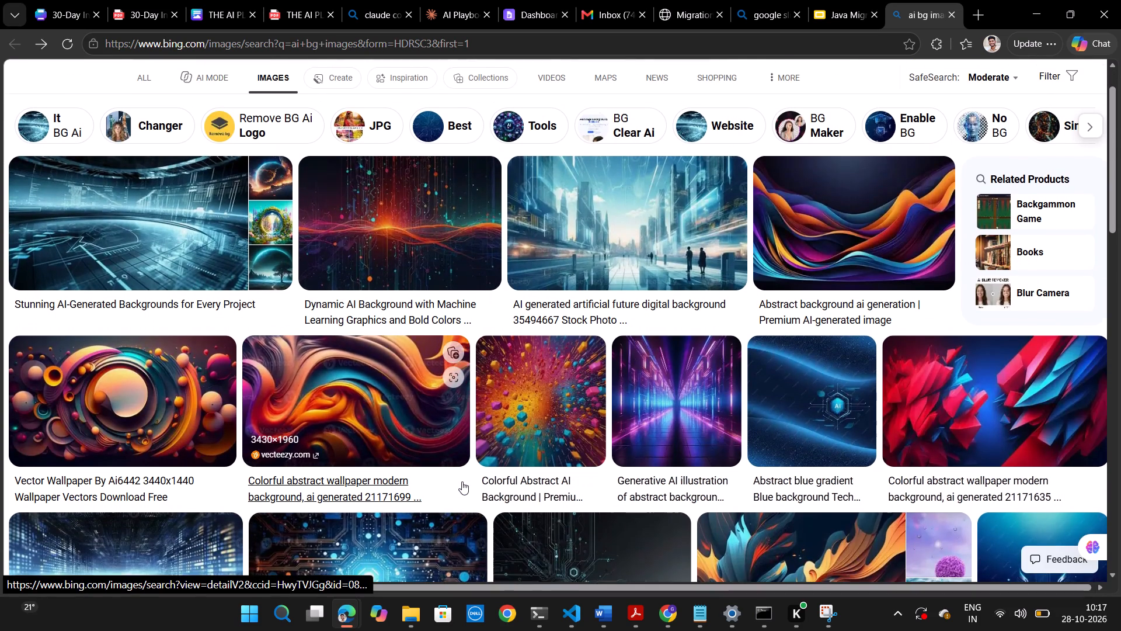
scroll(462, 481, down, 2)
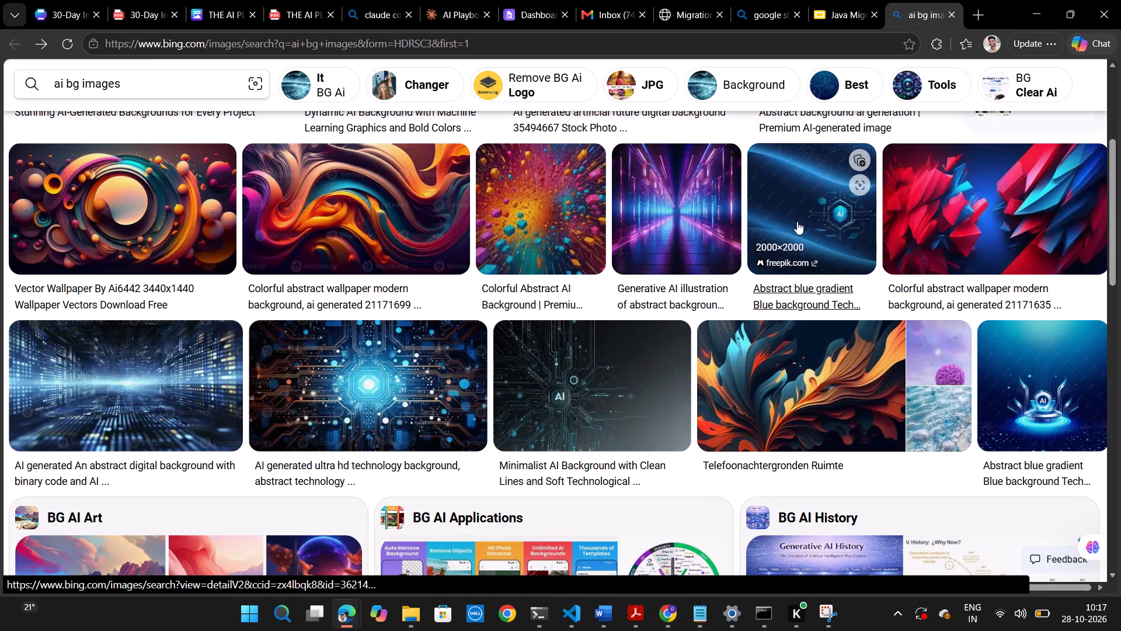
click(595, 390)
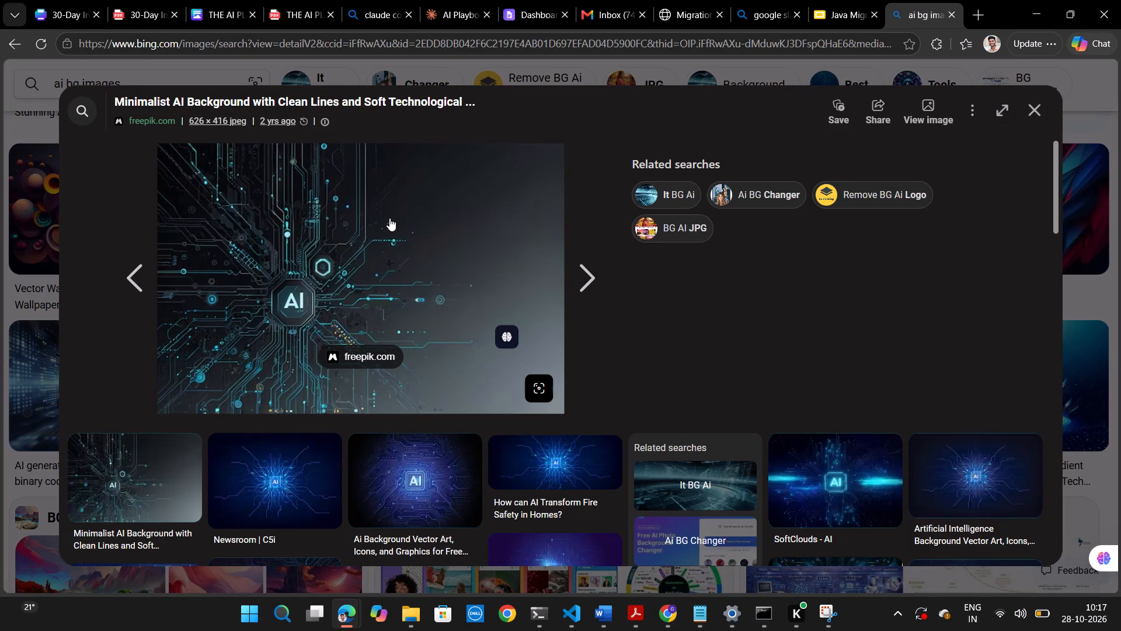
scroll(389, 218, down, 2)
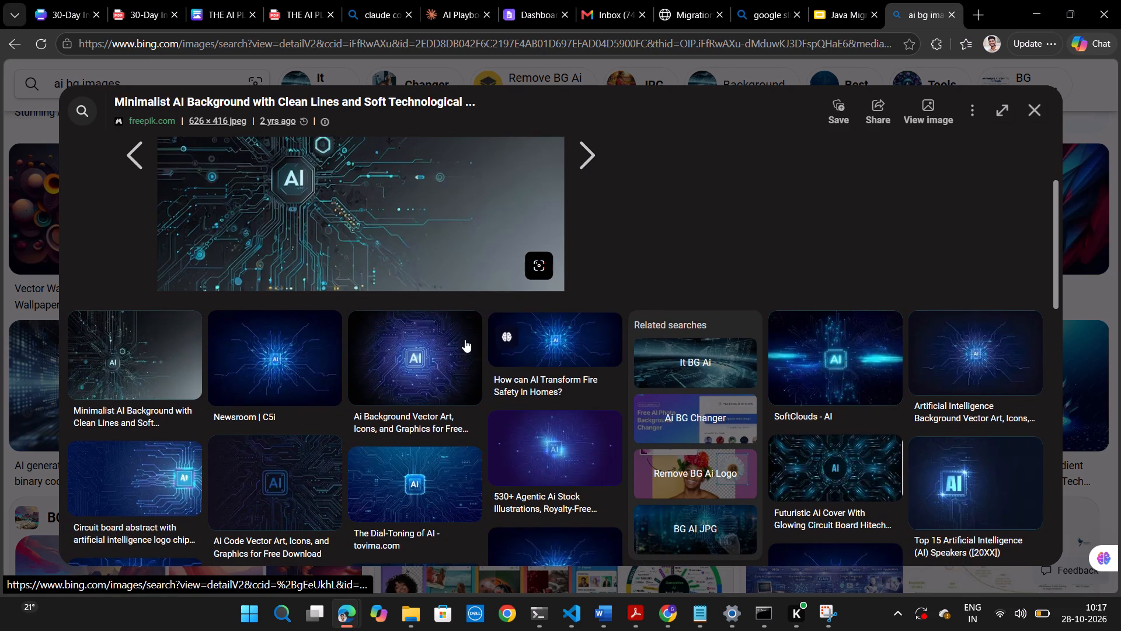
scroll(493, 422, down, 4)
click(548, 394)
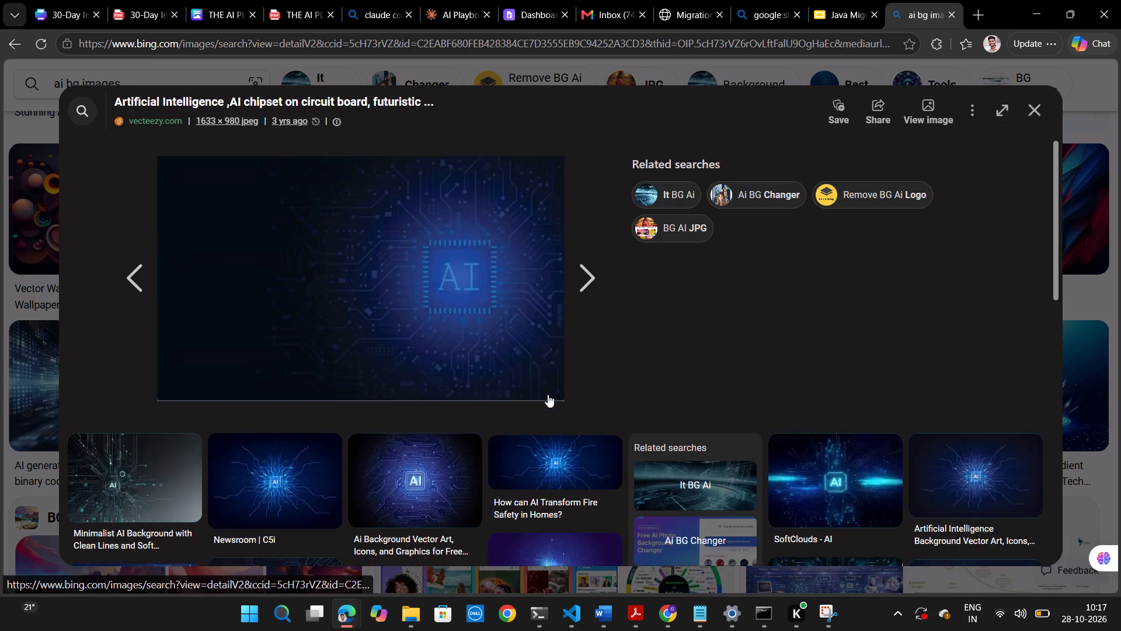
right_click(410, 232)
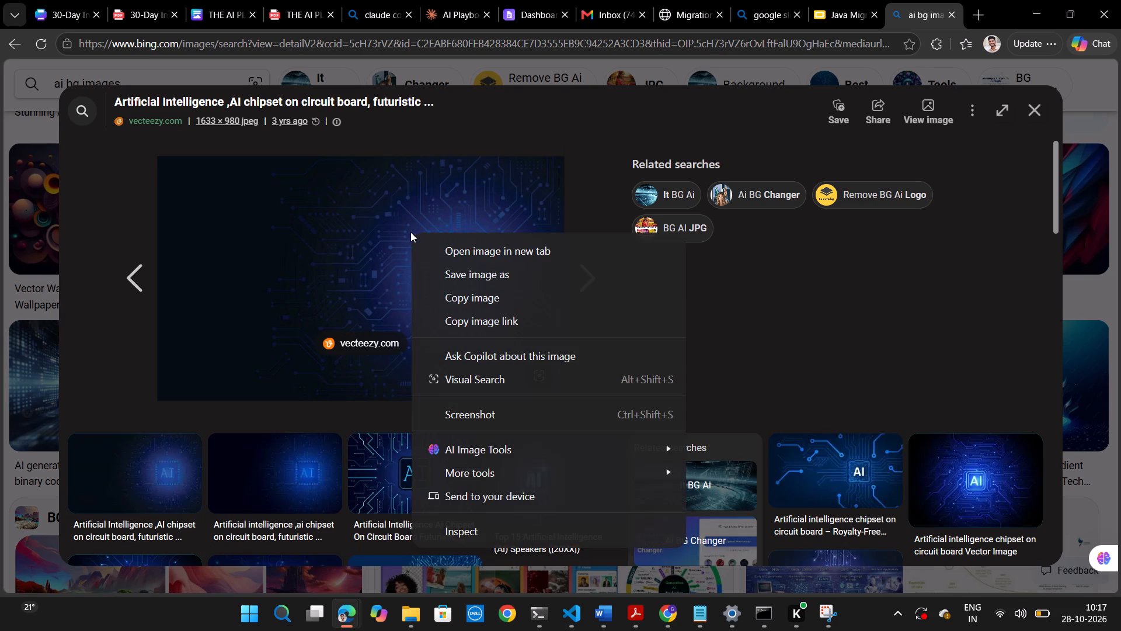
click(474, 295)
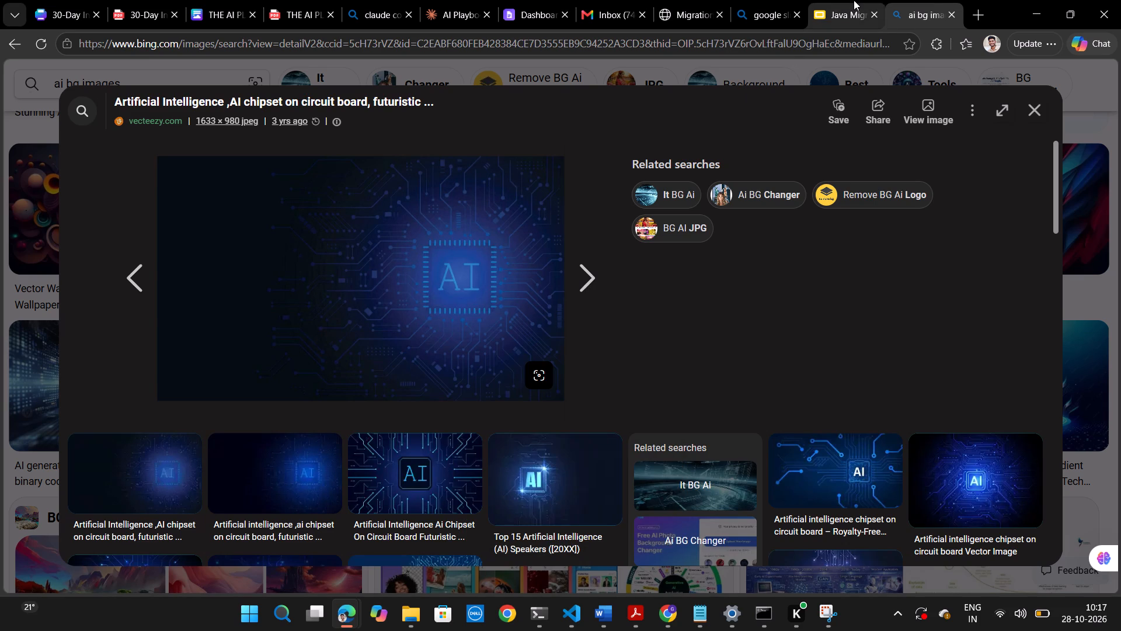
click(854, 0)
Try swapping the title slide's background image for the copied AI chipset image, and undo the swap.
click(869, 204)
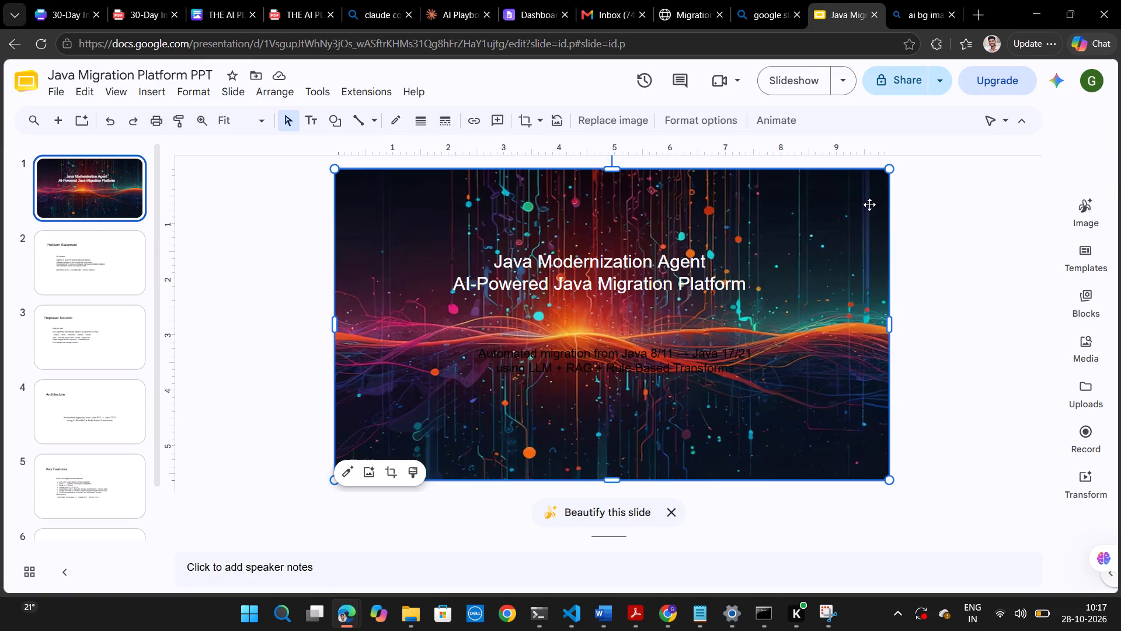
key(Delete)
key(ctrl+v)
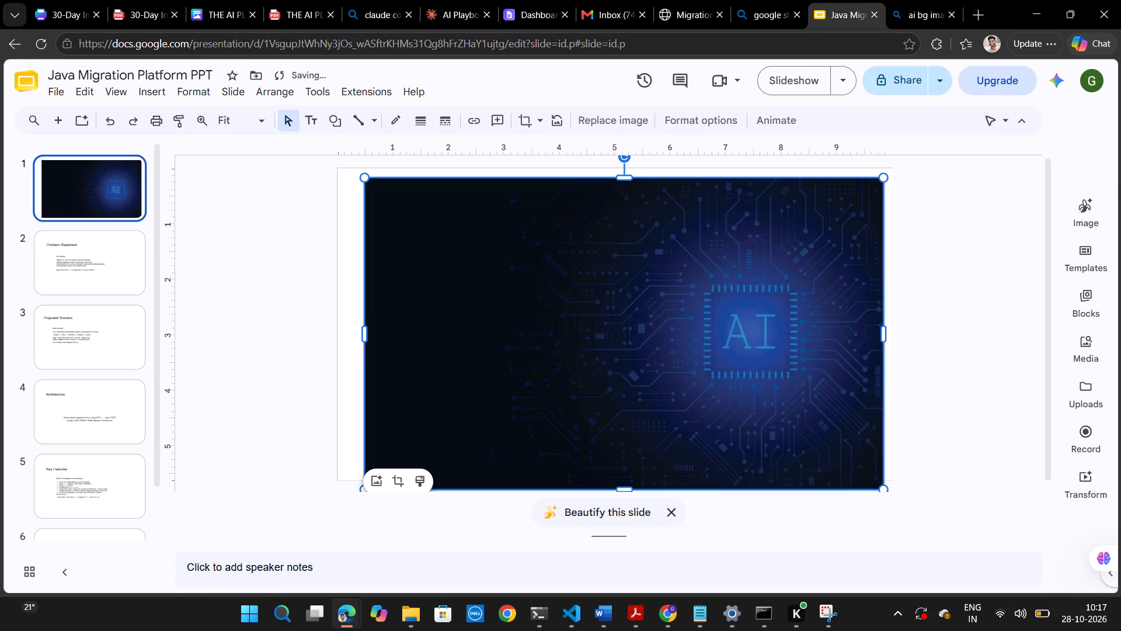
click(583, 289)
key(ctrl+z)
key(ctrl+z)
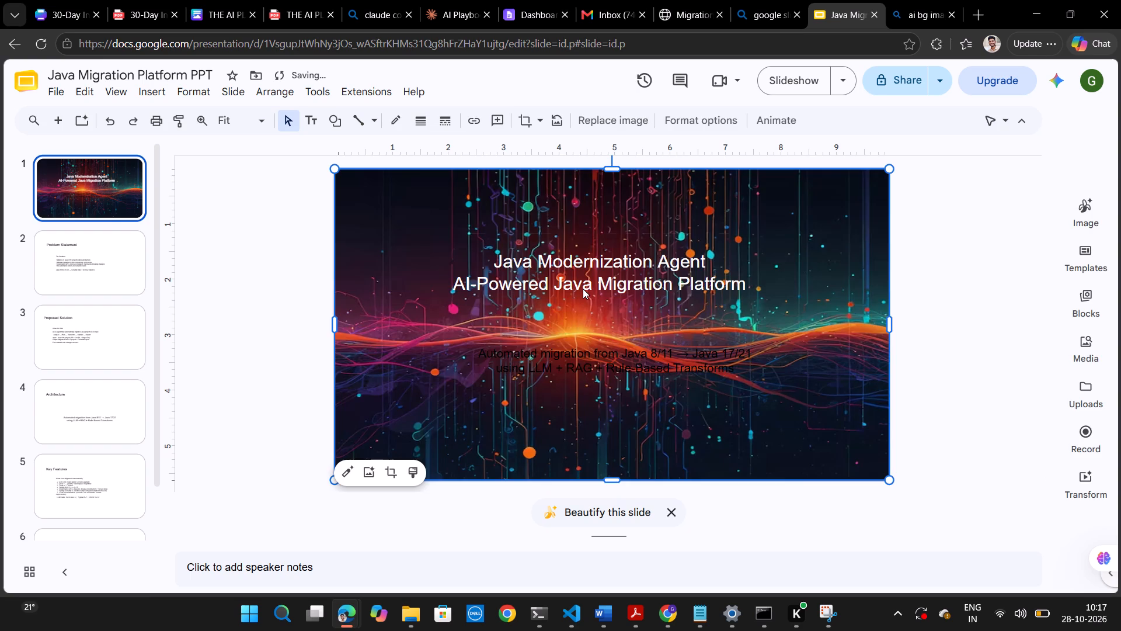
Delete the title slide's orange-wave background image and paste the copied AI chipset image in its place.
click(393, 207)
key(Delete)
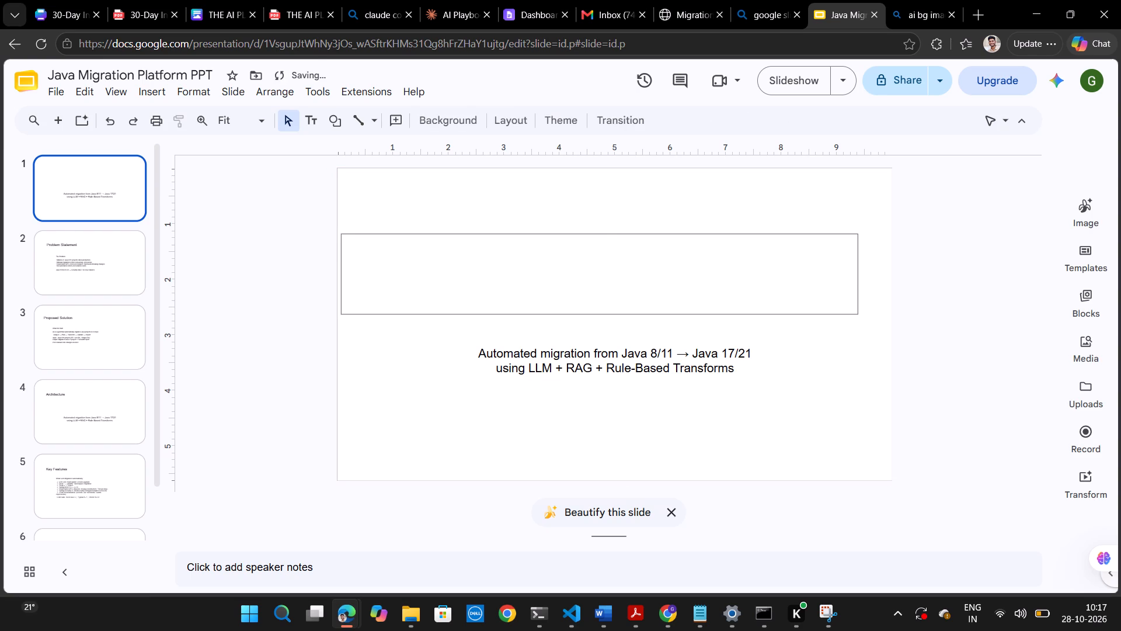
click(503, 278)
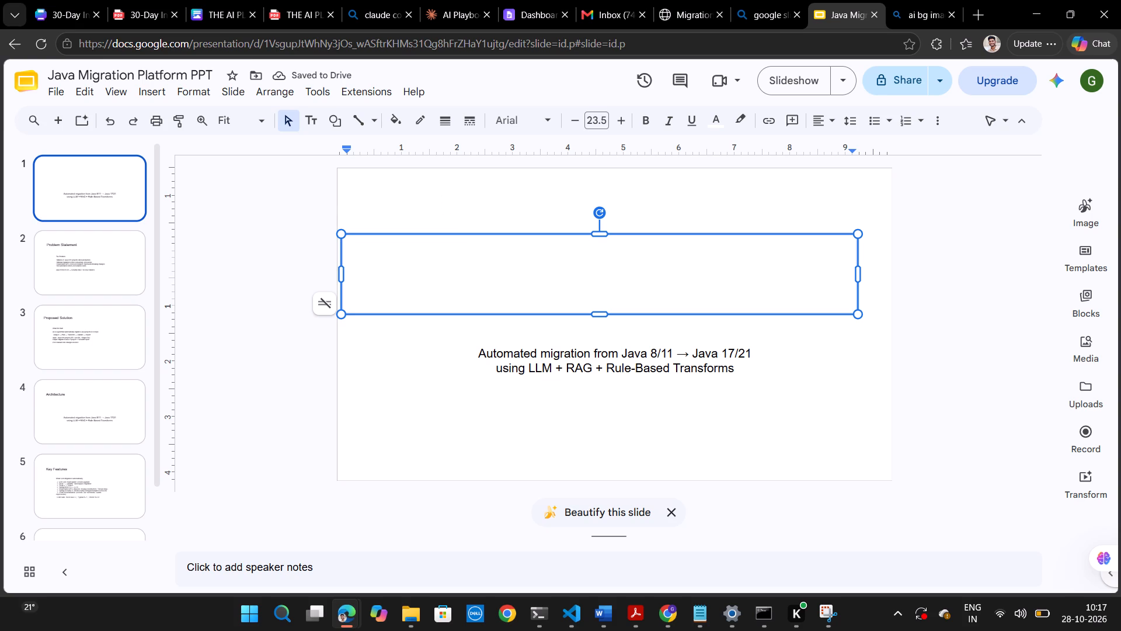
key(ctrl+v)
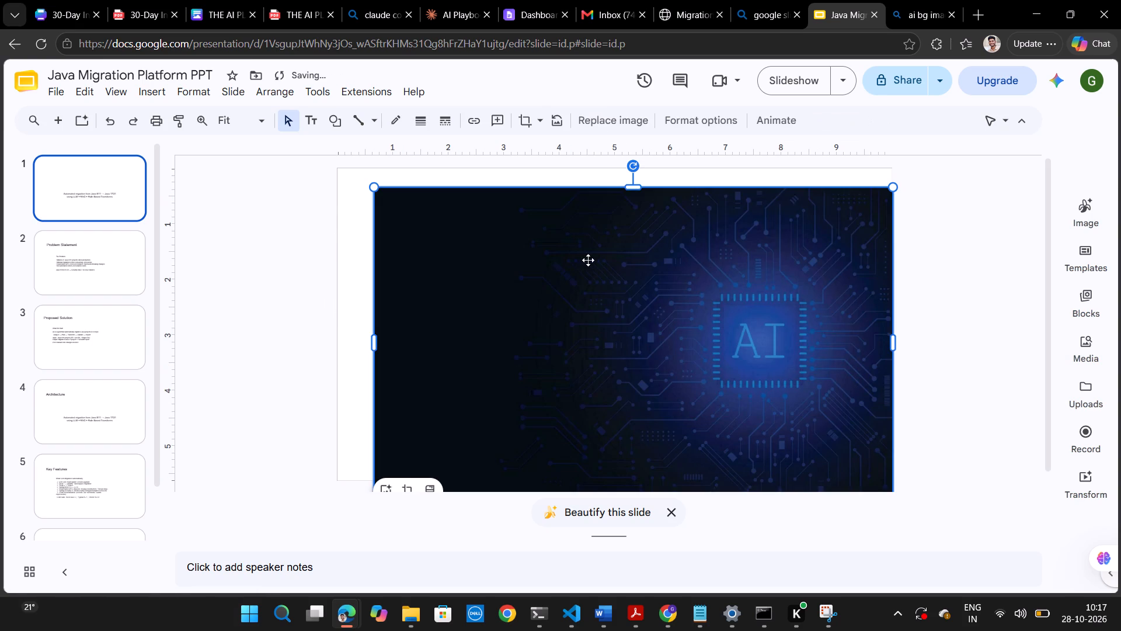
Send the AI chipset image to the back, behind the title slide's text.
right_click(574, 231)
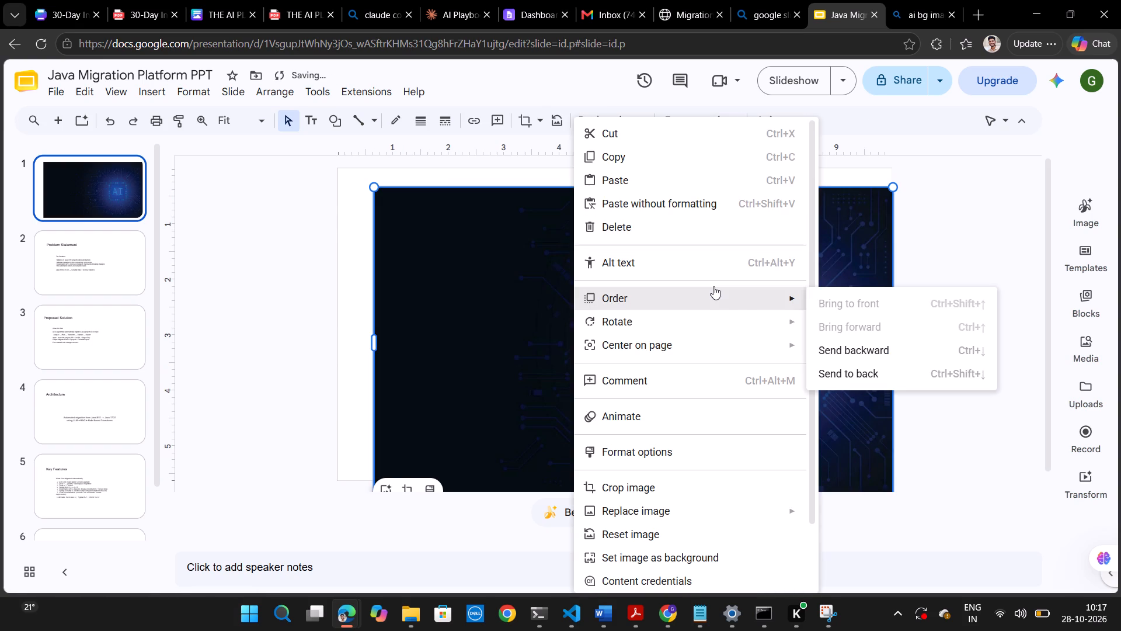
click(829, 376)
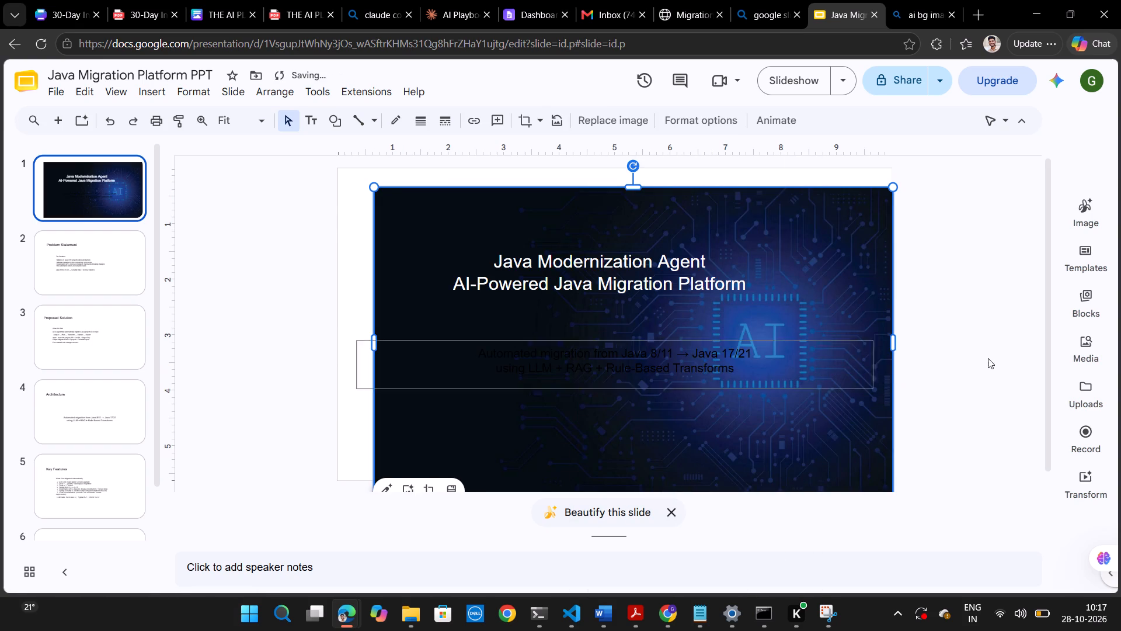
click(993, 367)
Stretch the AI chipset image to the slide's left edge and shift it up so it fills the title slide.
click(841, 283)
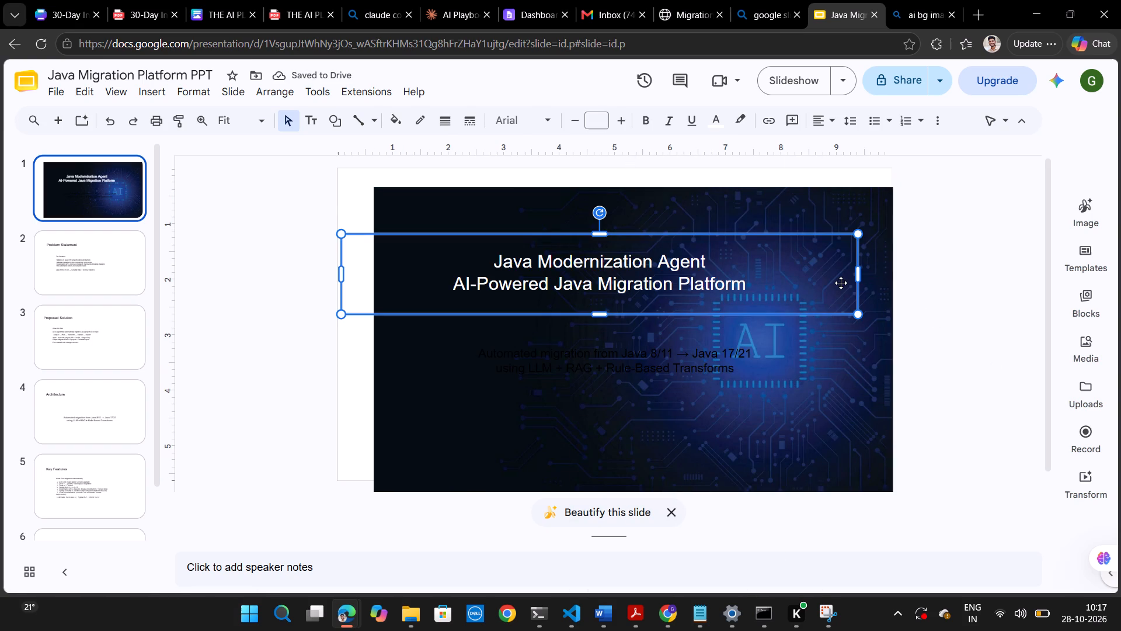
click(827, 225)
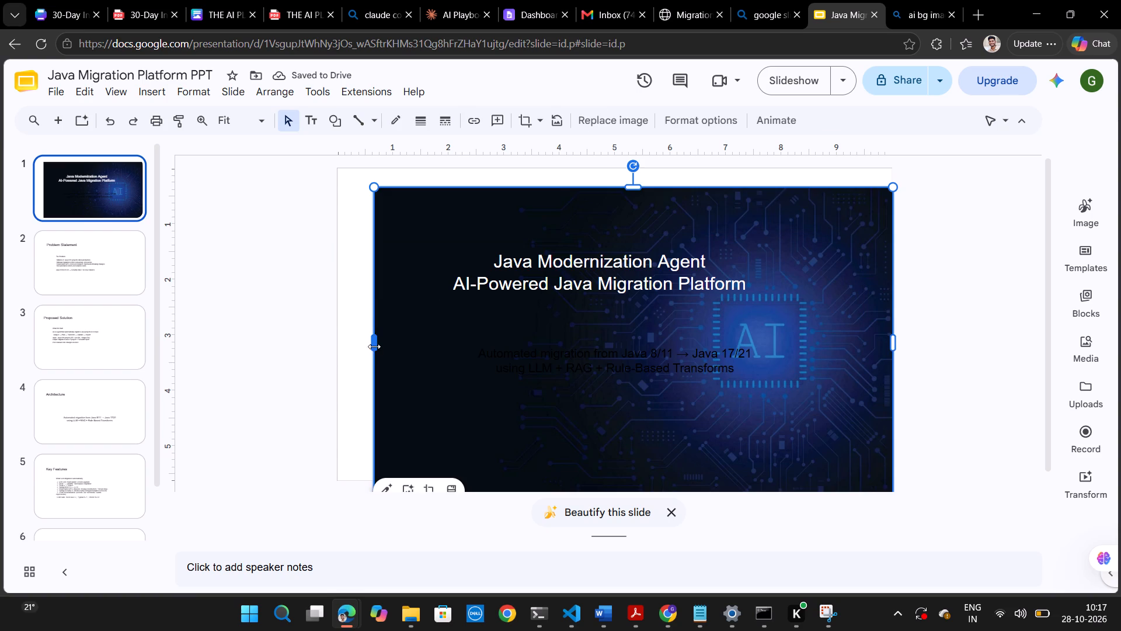
drag(374, 345, 341, 338)
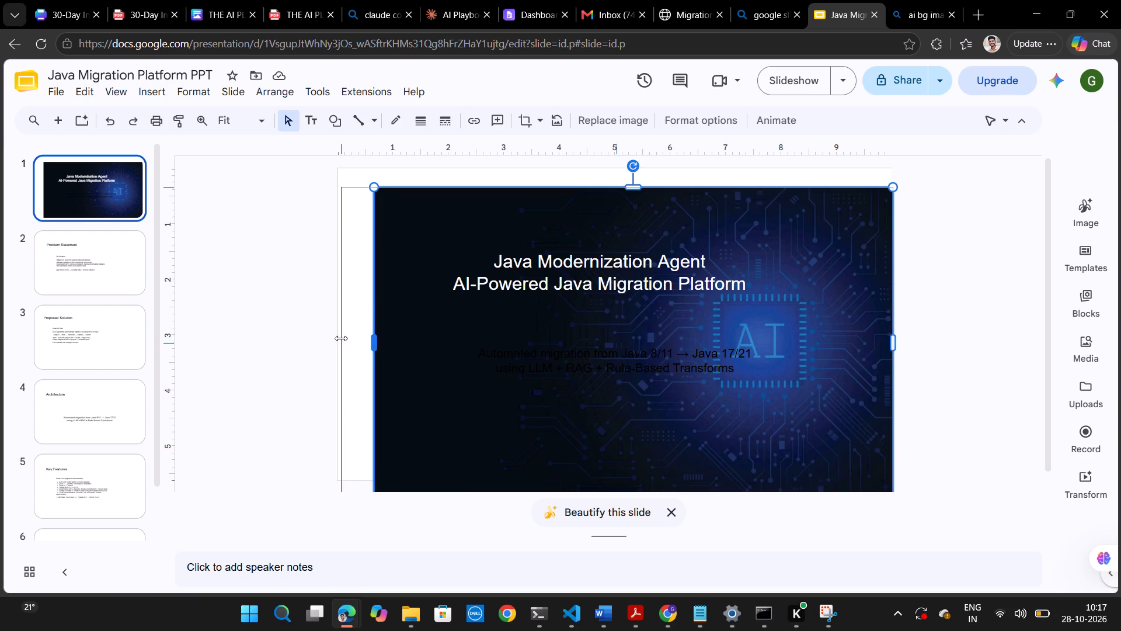
drag(341, 338, 339, 338)
drag(496, 207, 497, 186)
click(986, 424)
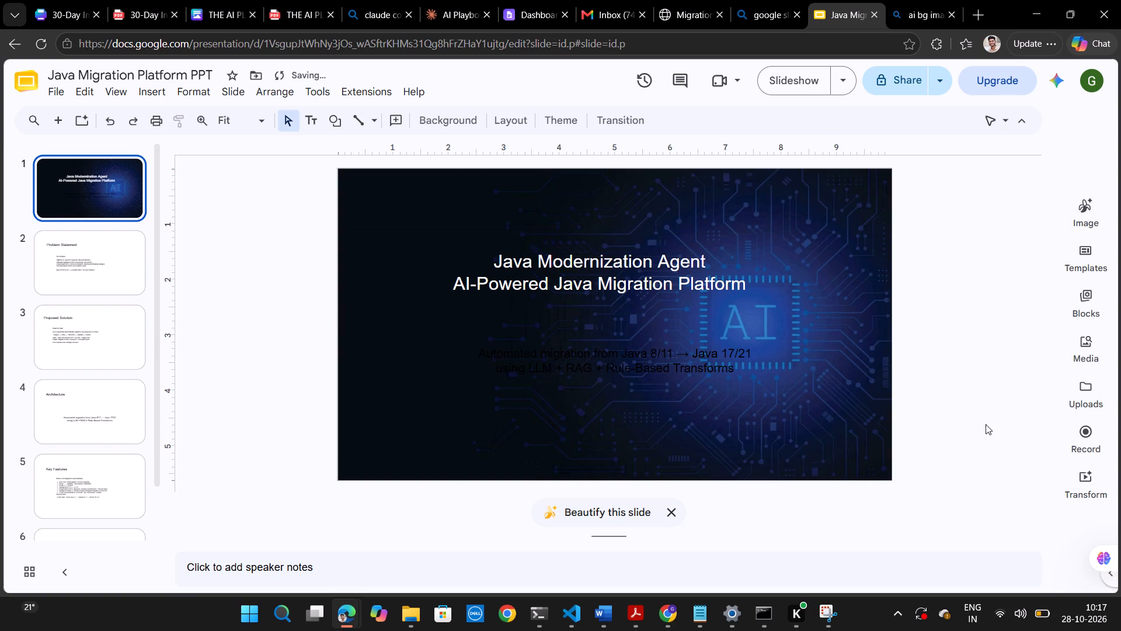
Change the "Automated migration from Java 8/11 → Java 17/21" subtitle text to white.
click(656, 372)
key(ctrl+a)
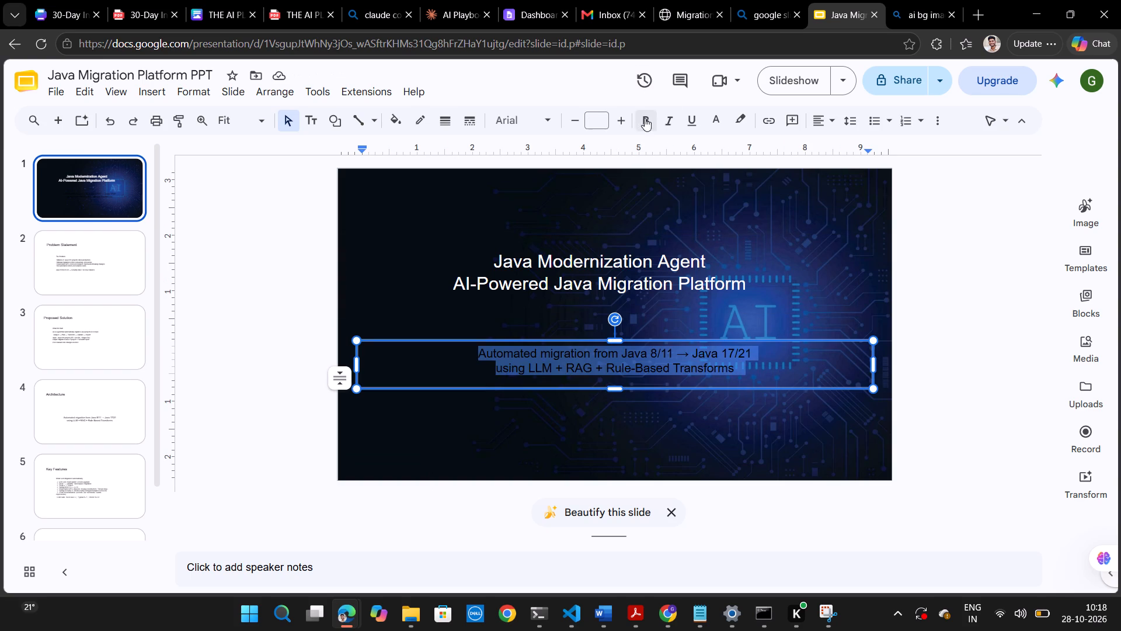
click(715, 124)
click(736, 172)
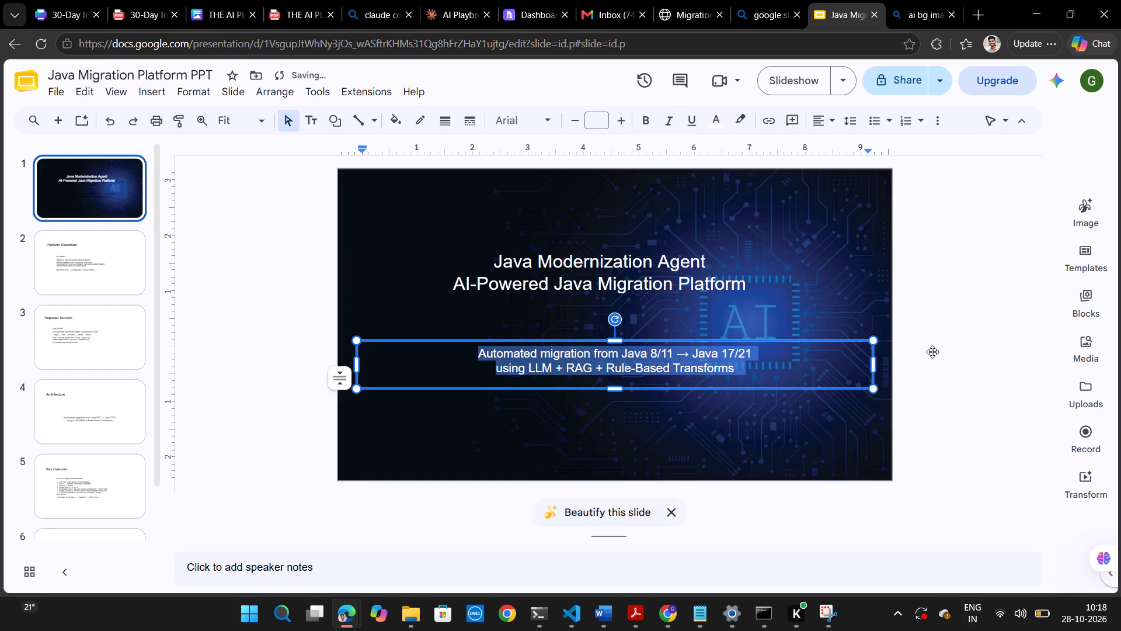
click(964, 483)
Narrow the title text box and move it to the slide's upper-left area, clear of the AI chip, keeping the title on two lines.
click(648, 284)
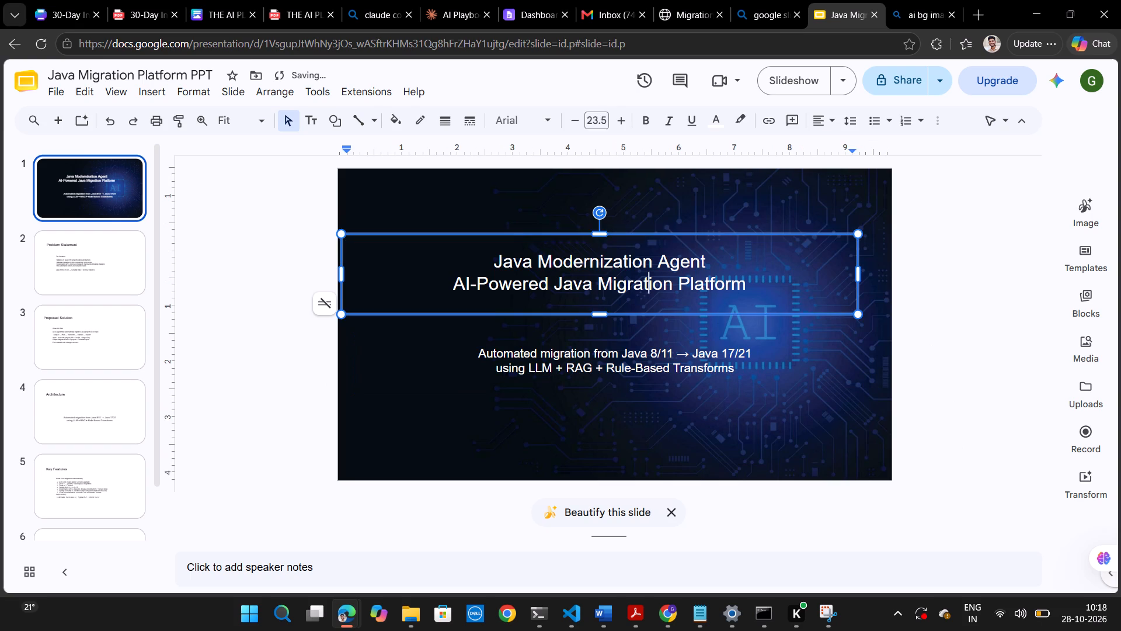
drag(572, 231, 500, 217)
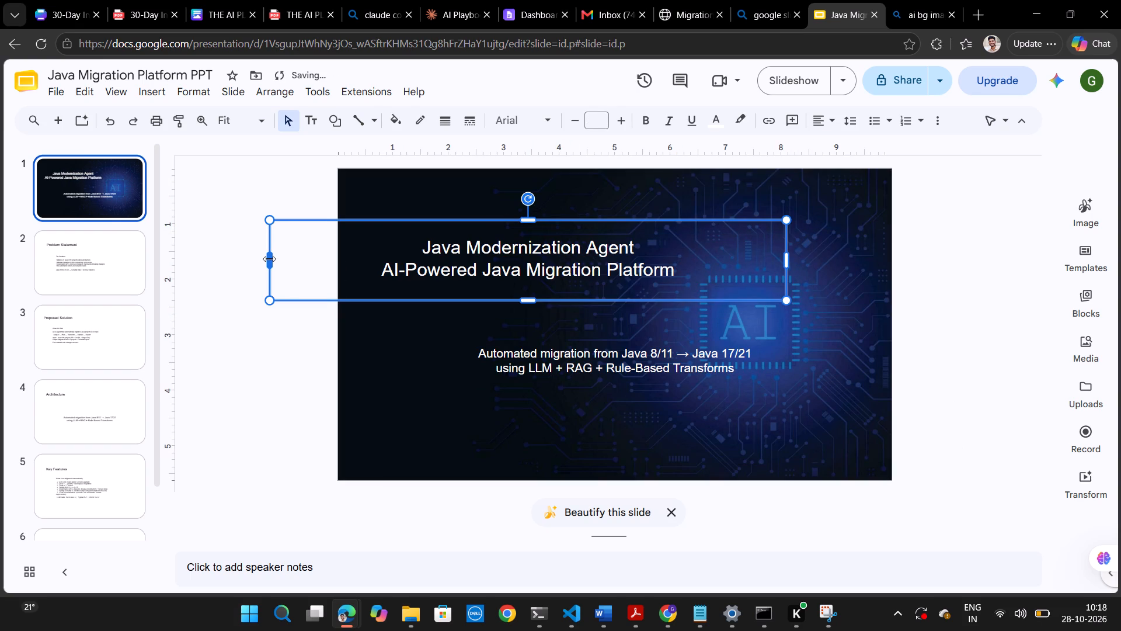
drag(269, 259, 357, 256)
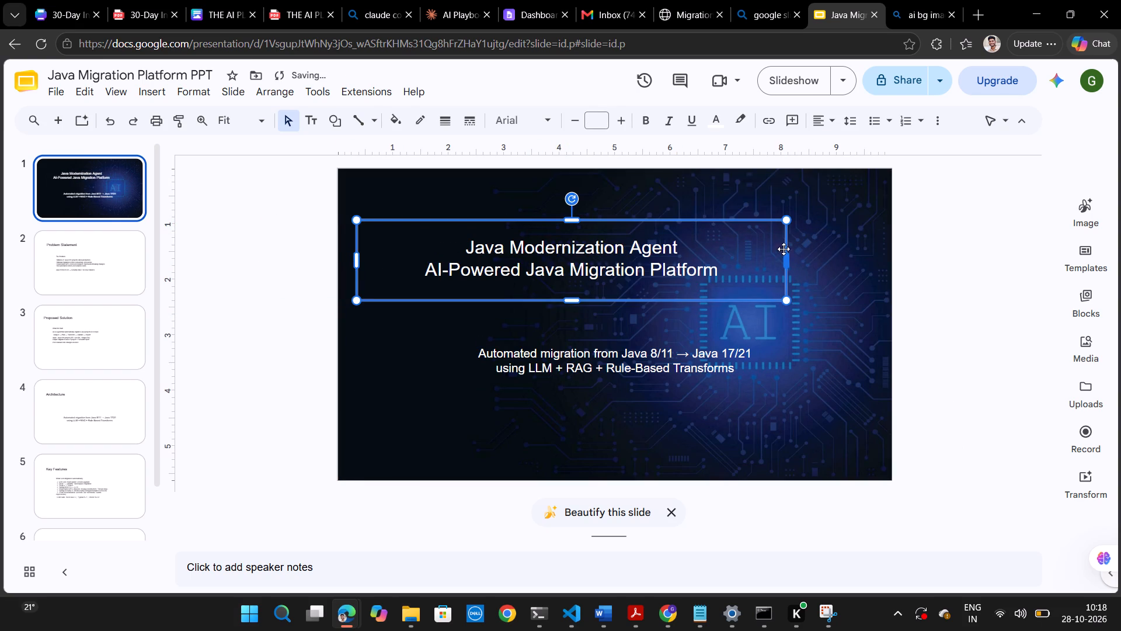
drag(788, 258, 621, 263)
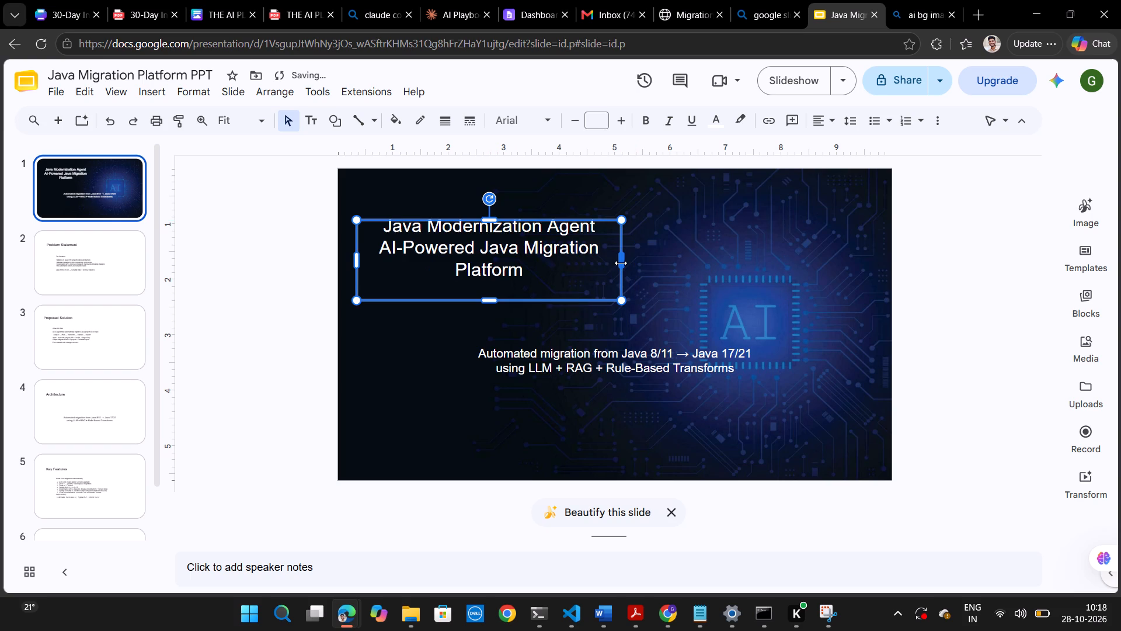
drag(624, 258, 625, 258)
drag(625, 258, 657, 258)
drag(657, 258, 687, 258)
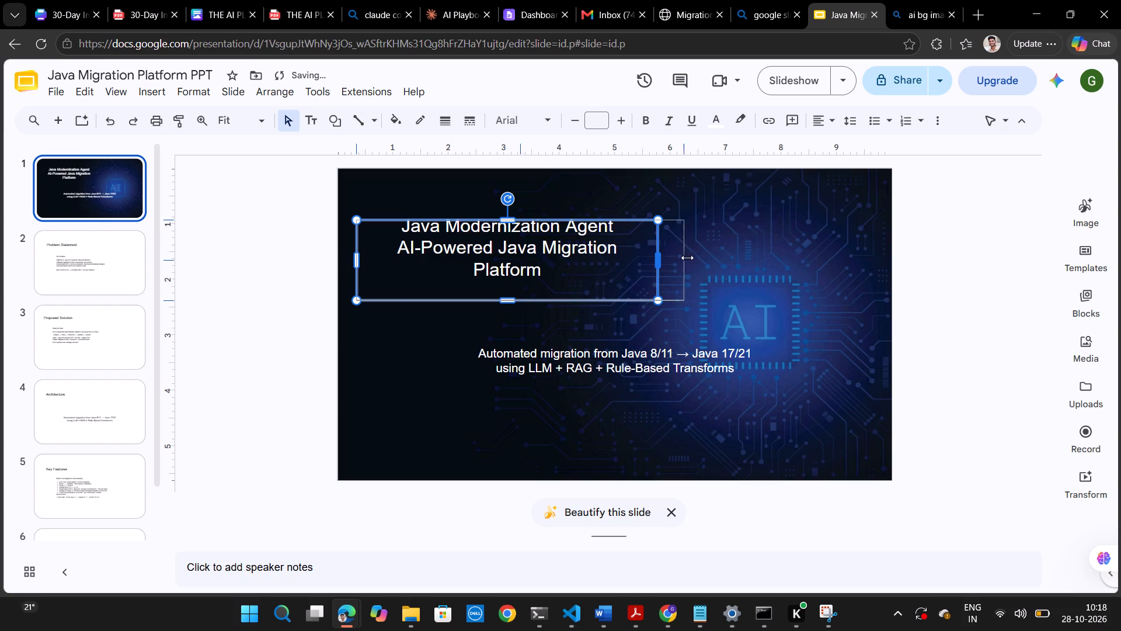
drag(687, 258, 692, 258)
click(869, 261)
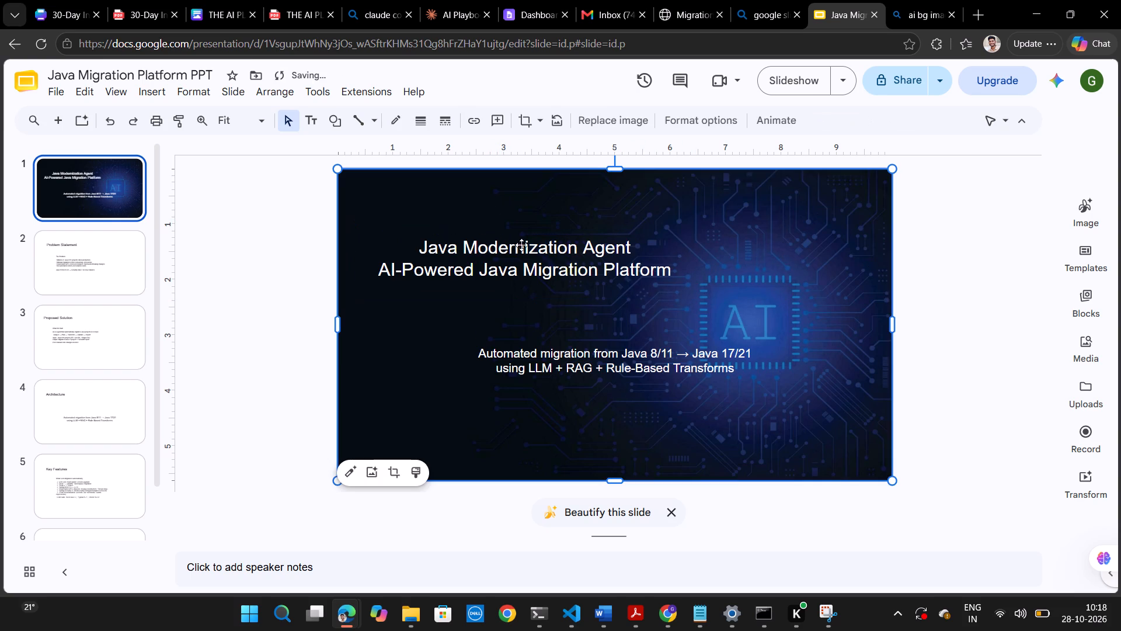
click(519, 264)
drag(488, 220, 479, 196)
click(964, 387)
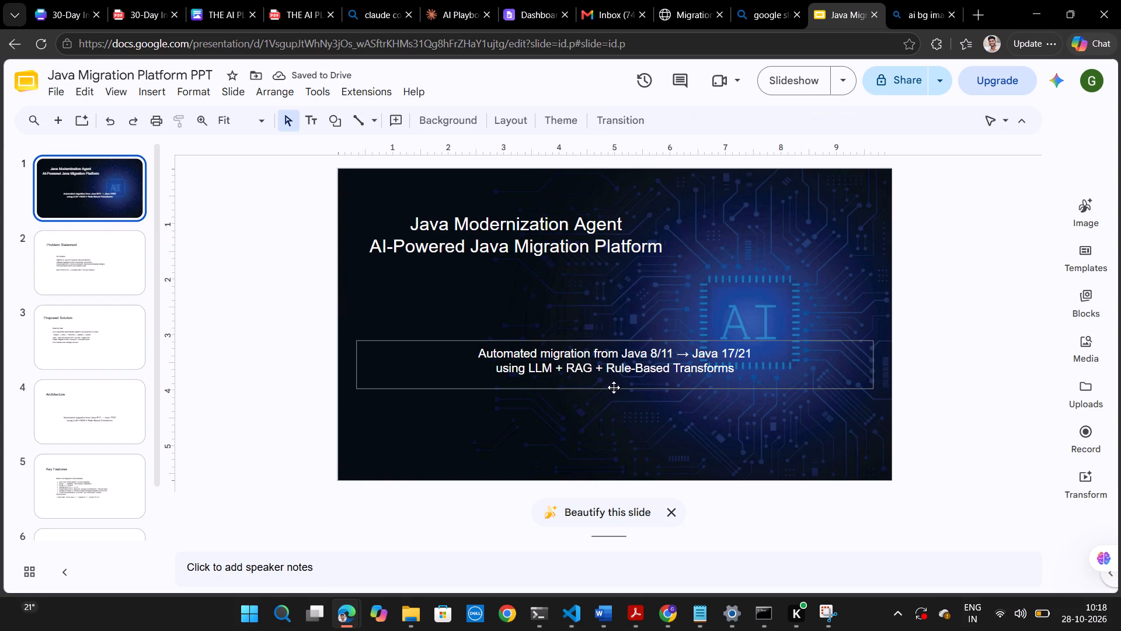
Move the subtitle text box slightly up the slide, closer to the title.
drag(606, 385, 602, 363)
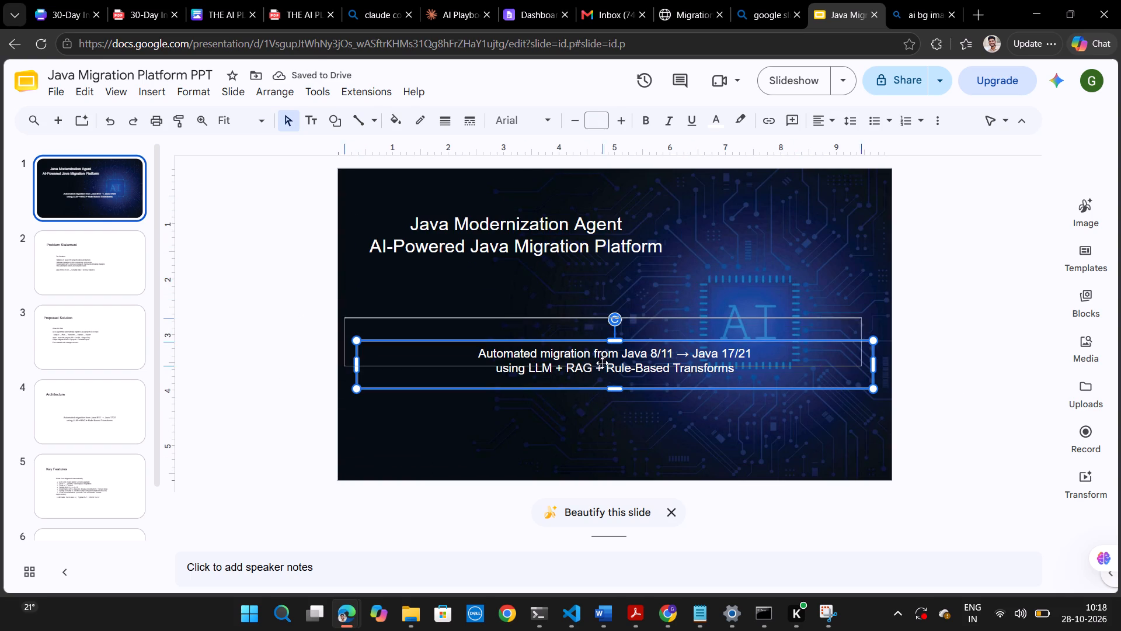
drag(602, 363, 605, 366)
click(976, 476)
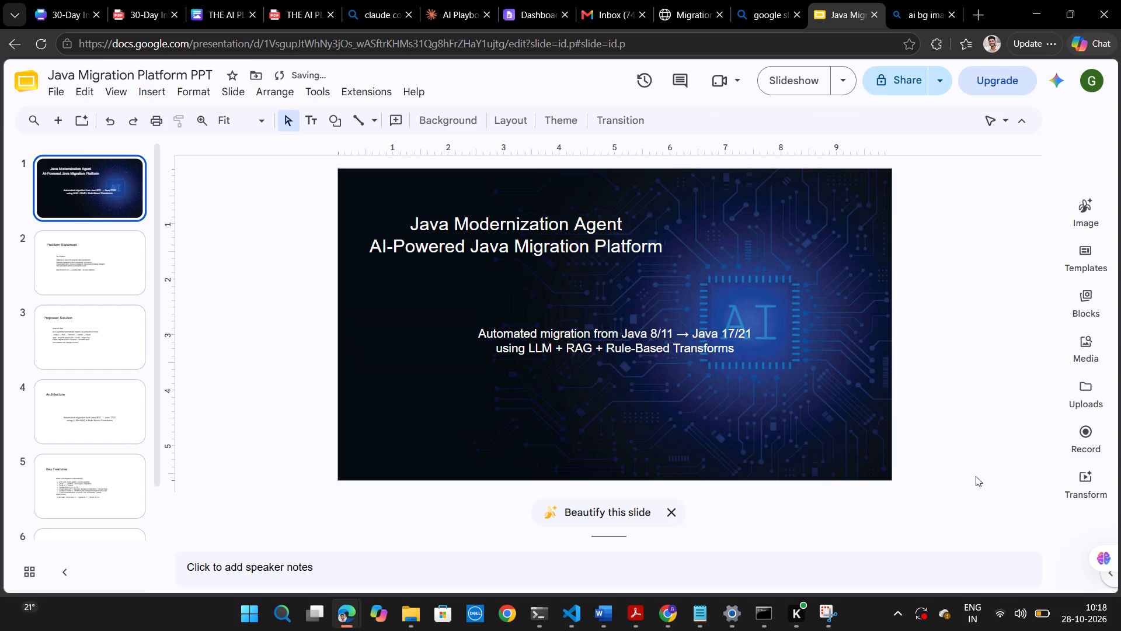
Move the title text box toward the slide's horizontal centre and lower the subtitle to just below the AI chip.
drag(535, 275, 566, 283)
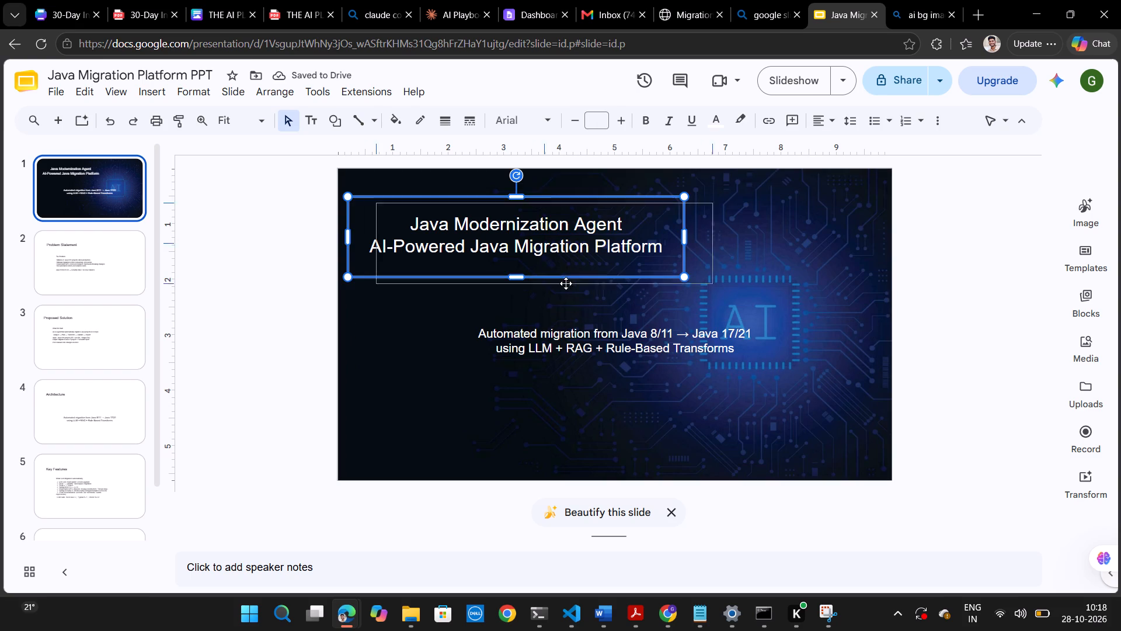
drag(566, 283, 610, 290)
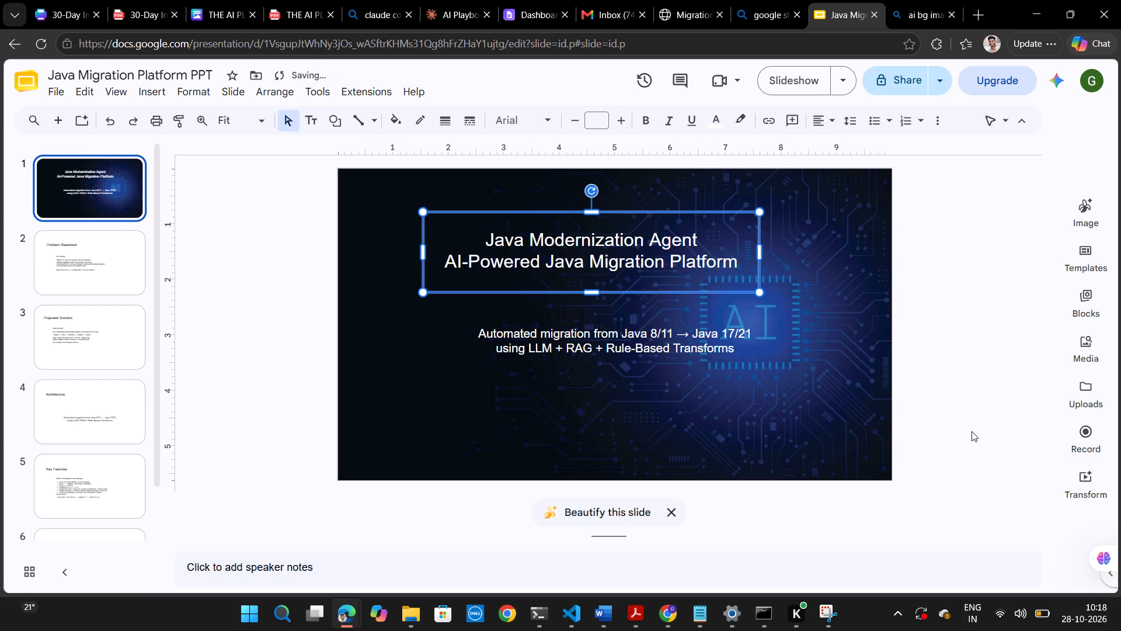
click(972, 431)
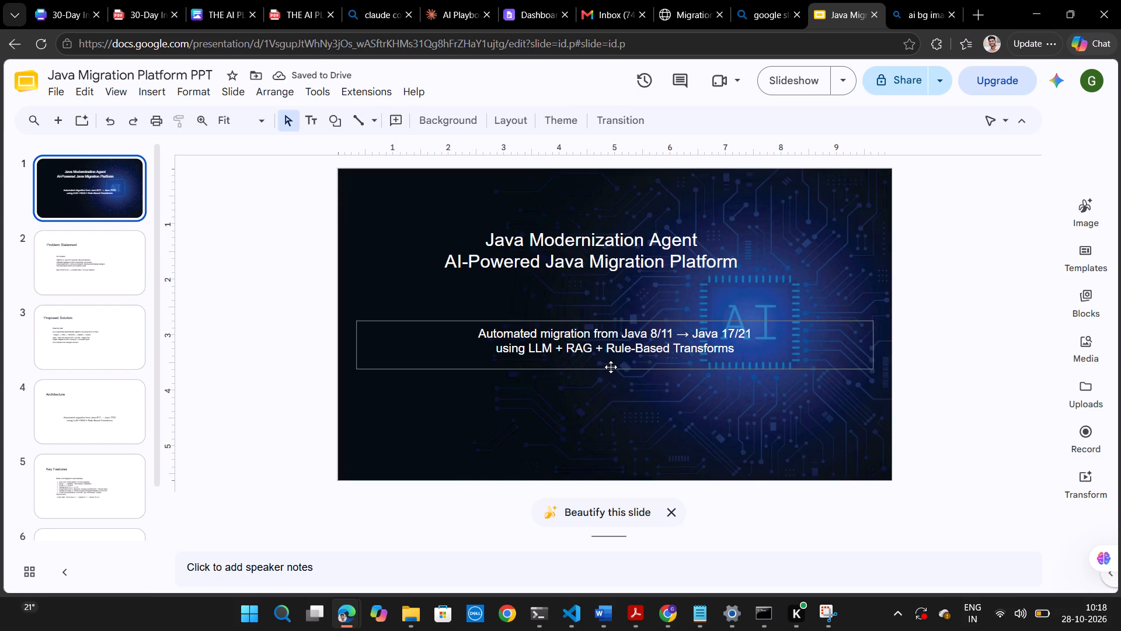
drag(611, 367, 590, 412)
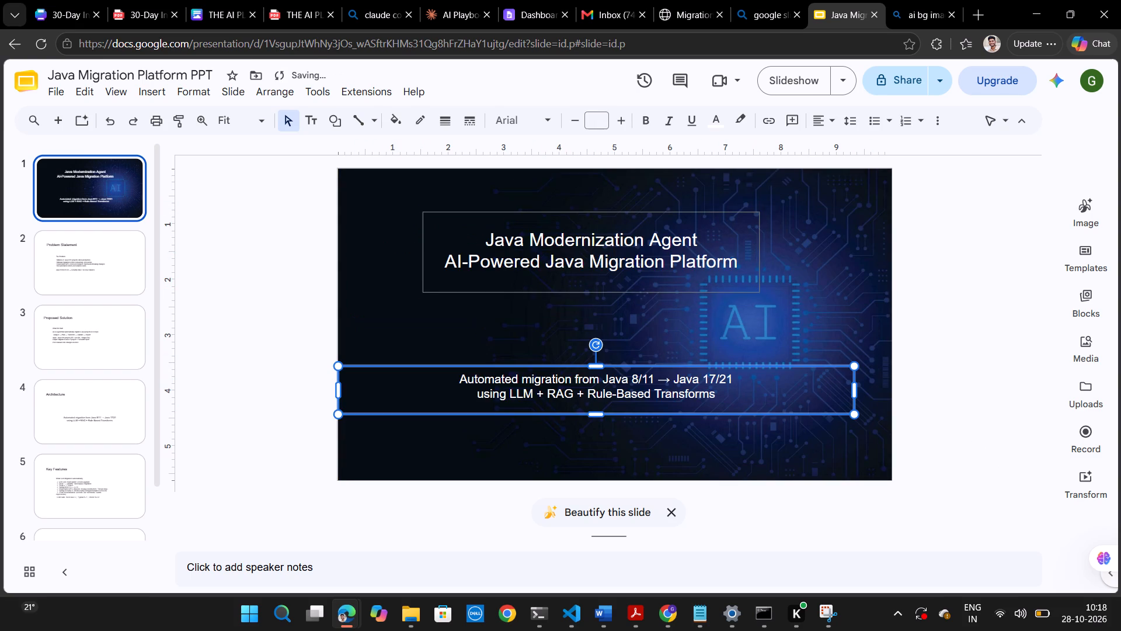
Enlarge all the title text by five size increments and widen its box to the right so the title fits on two lines.
click(568, 271)
key(ctrl+a)
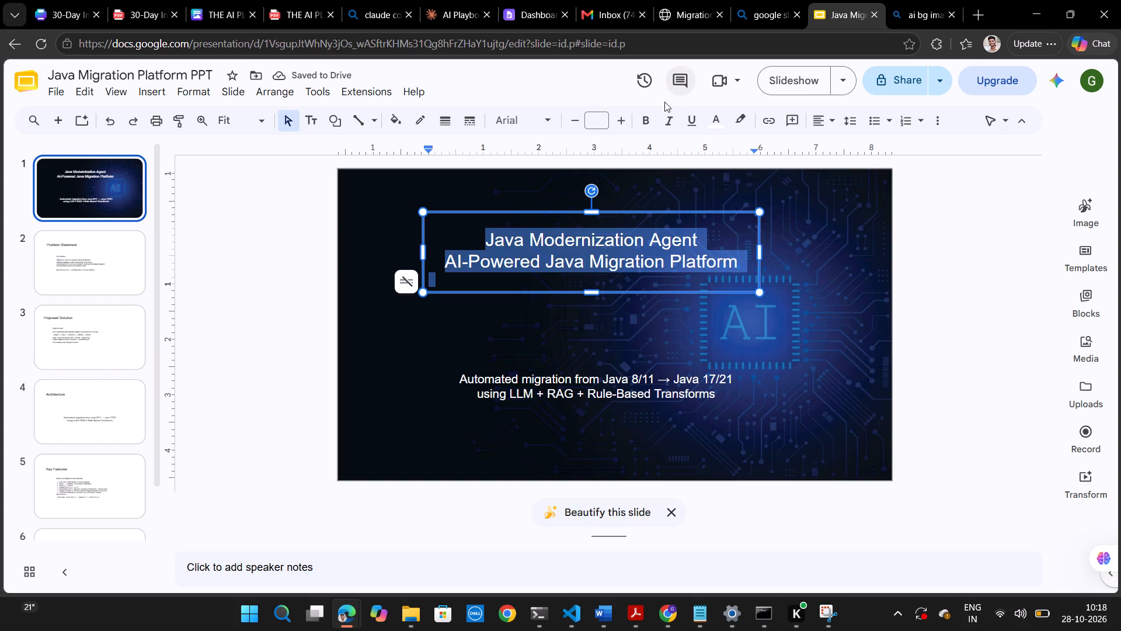
triple_click(623, 124)
double_click(623, 124)
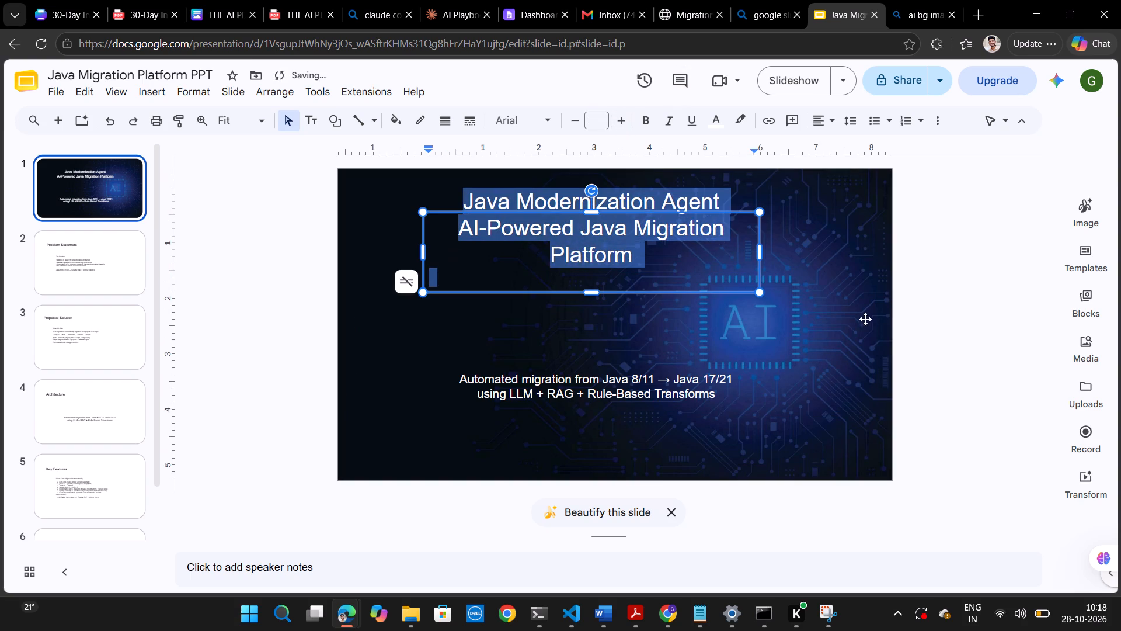
drag(761, 252, 833, 256)
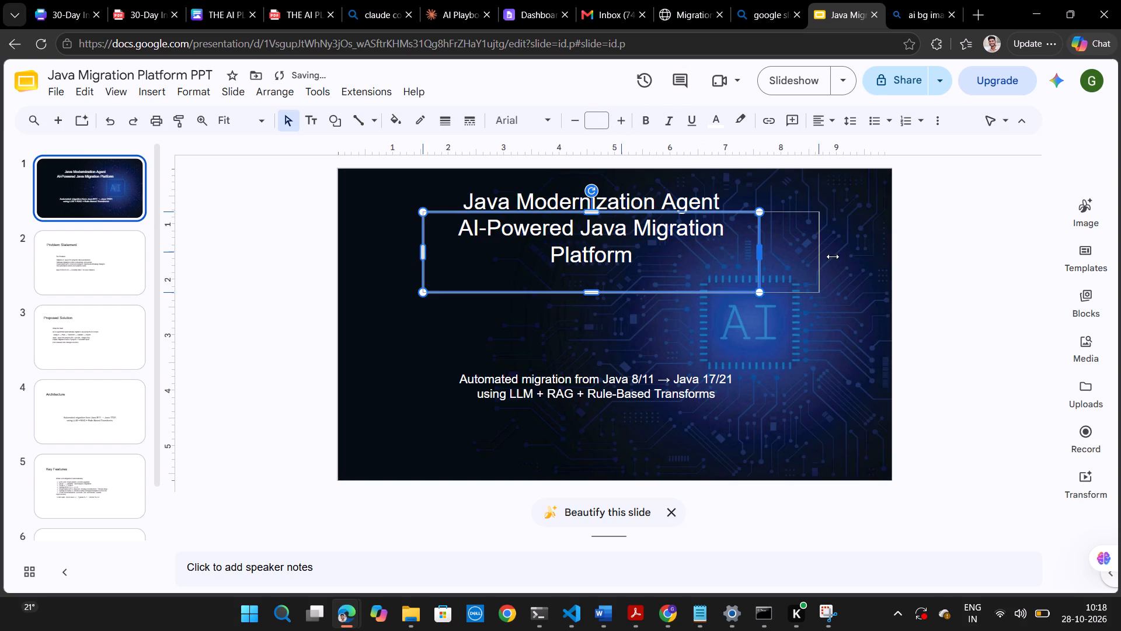
drag(833, 256, 850, 259)
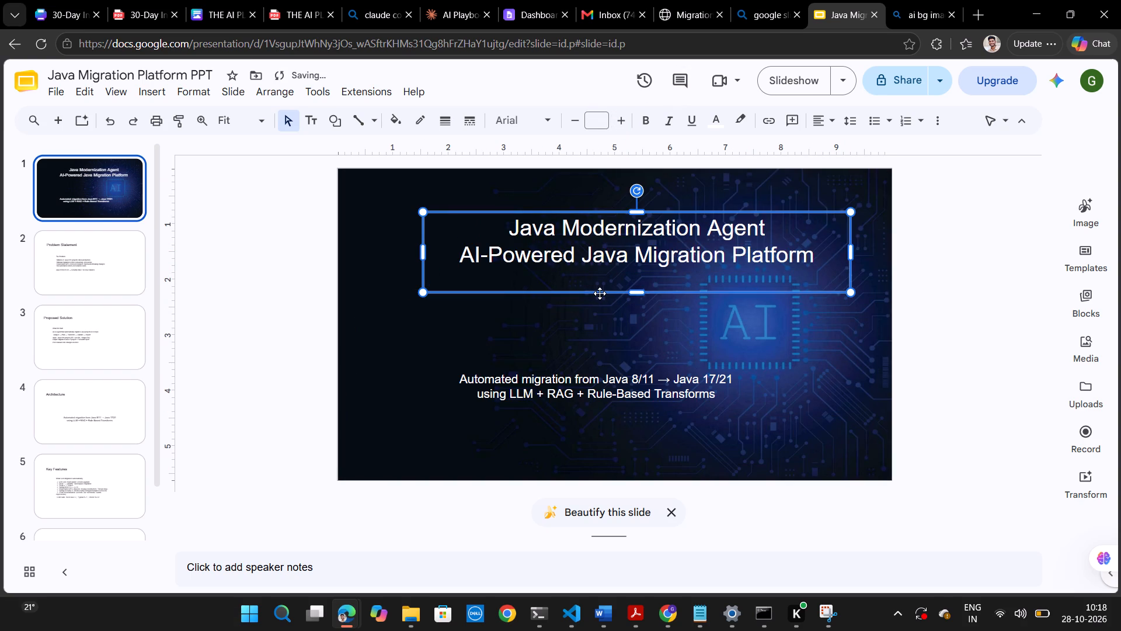
Move the enlarged title text box down and slightly left, closer to the subtitle and horizontally centred on the slide.
drag(600, 293, 572, 325)
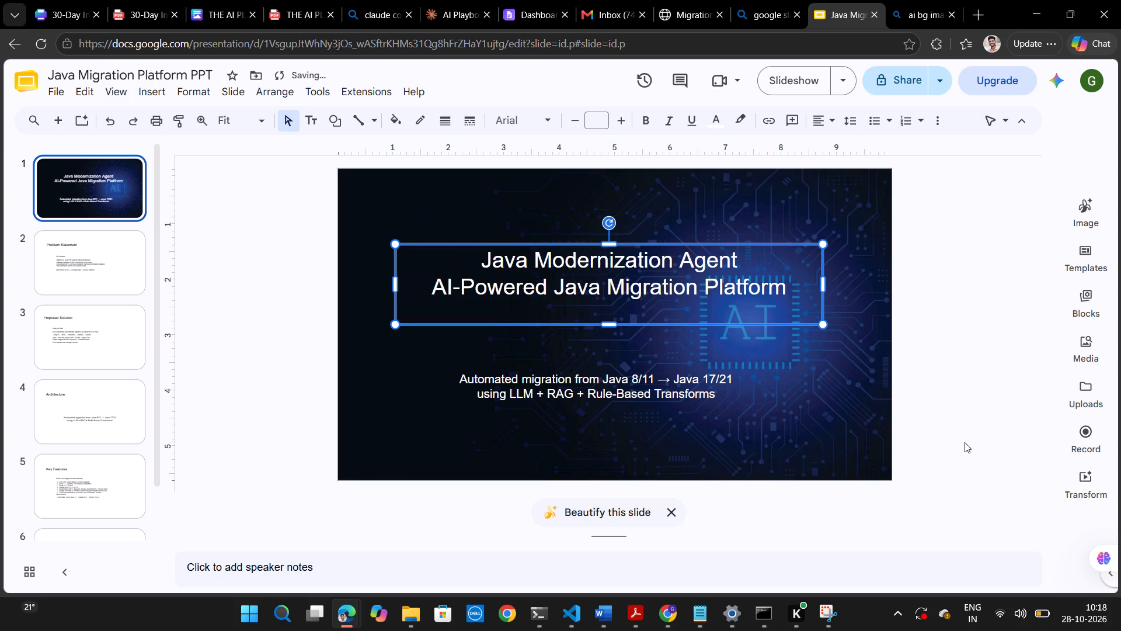
click(965, 442)
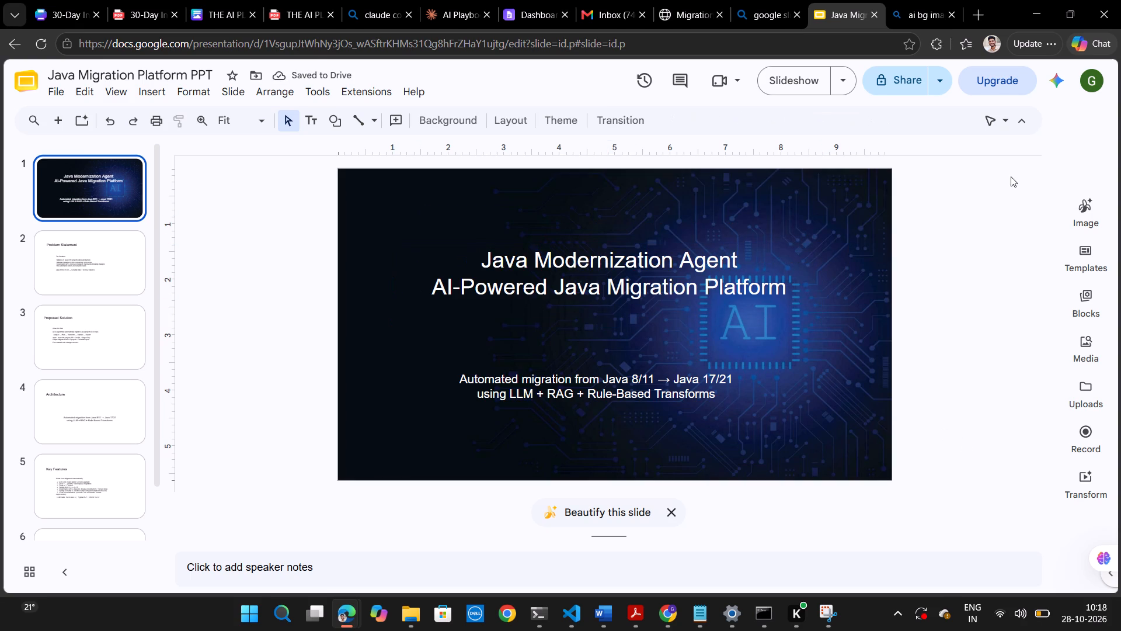
Preview the title slide in full-screen slideshow mode, and exit the presentation view.
click(813, 69)
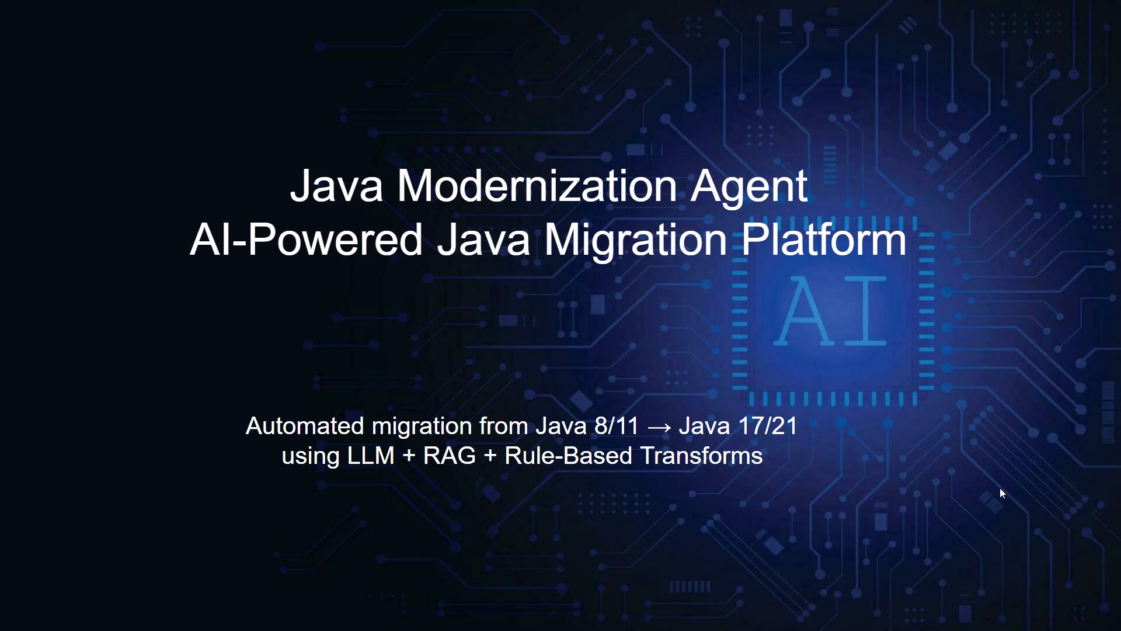
key(Escape)
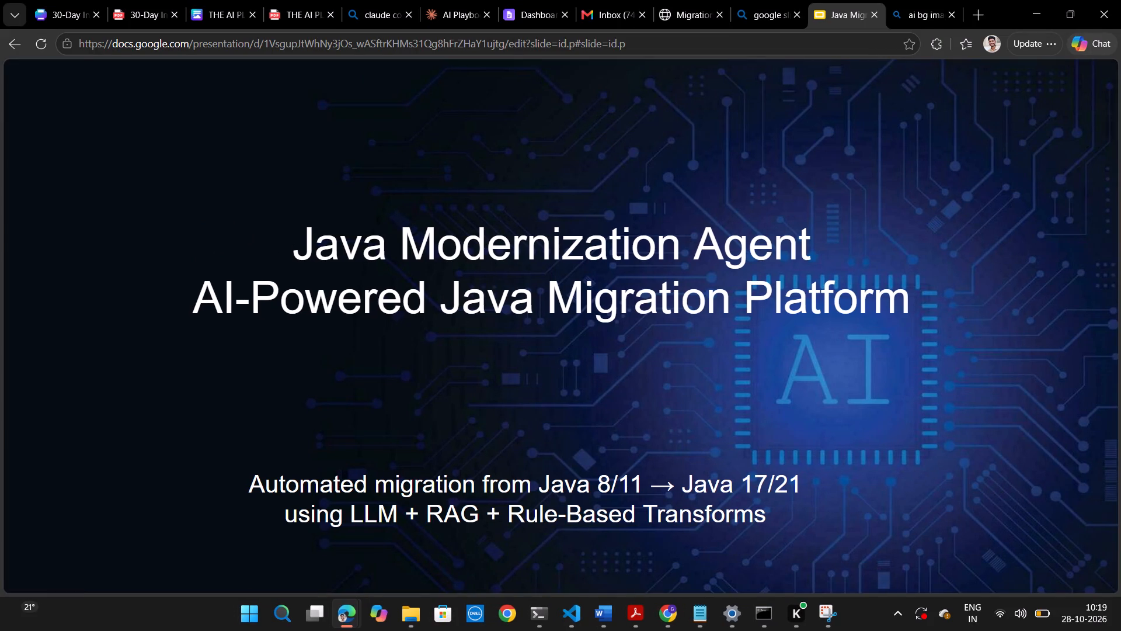
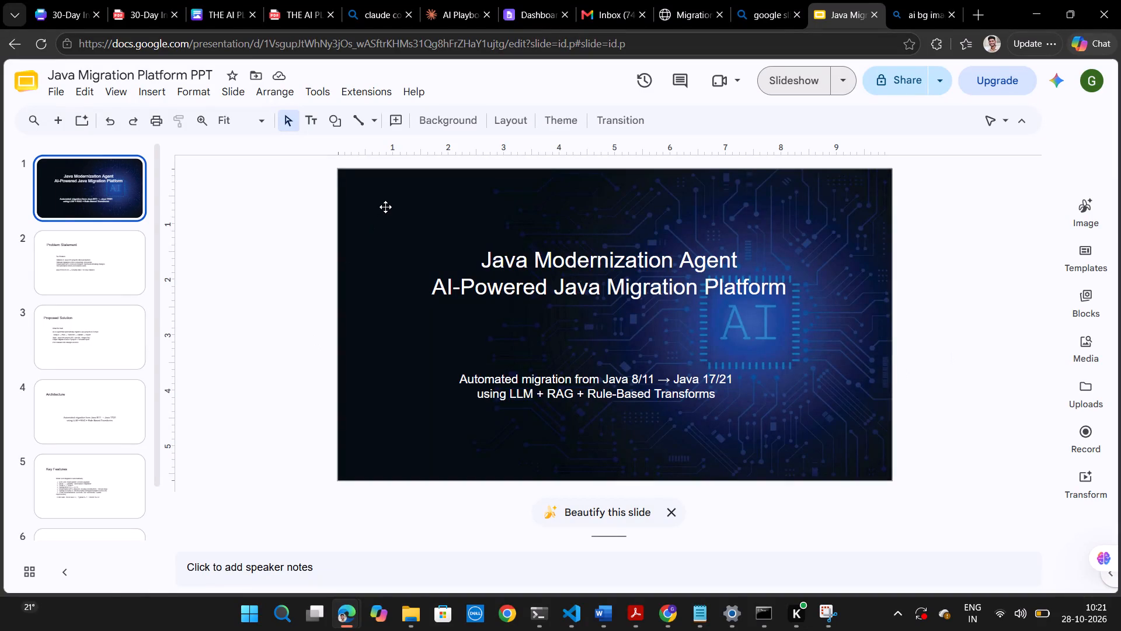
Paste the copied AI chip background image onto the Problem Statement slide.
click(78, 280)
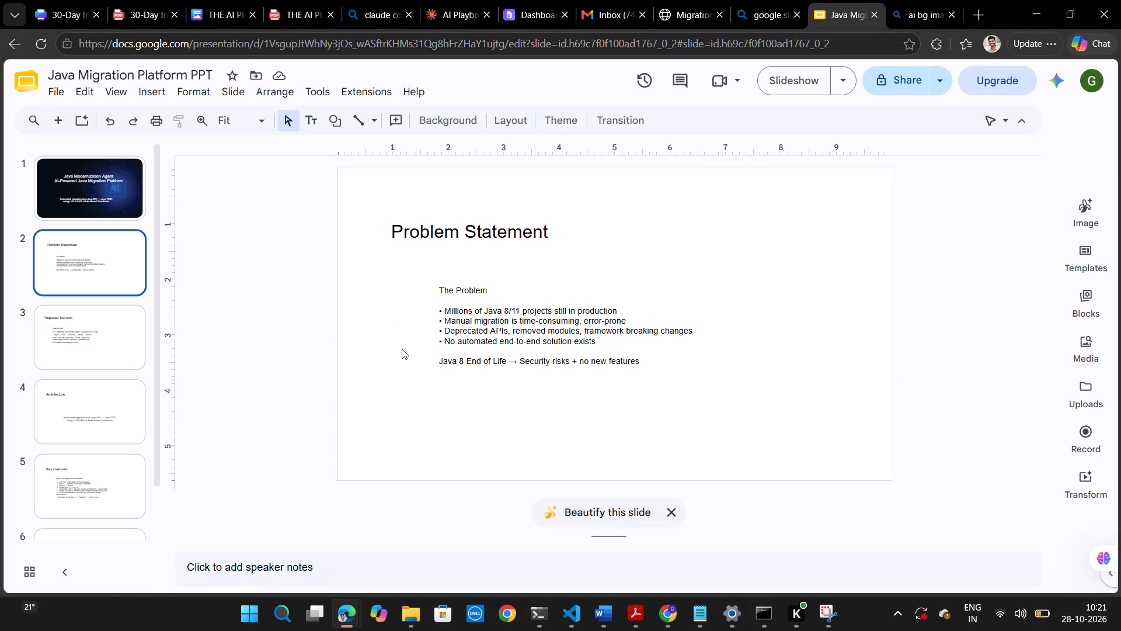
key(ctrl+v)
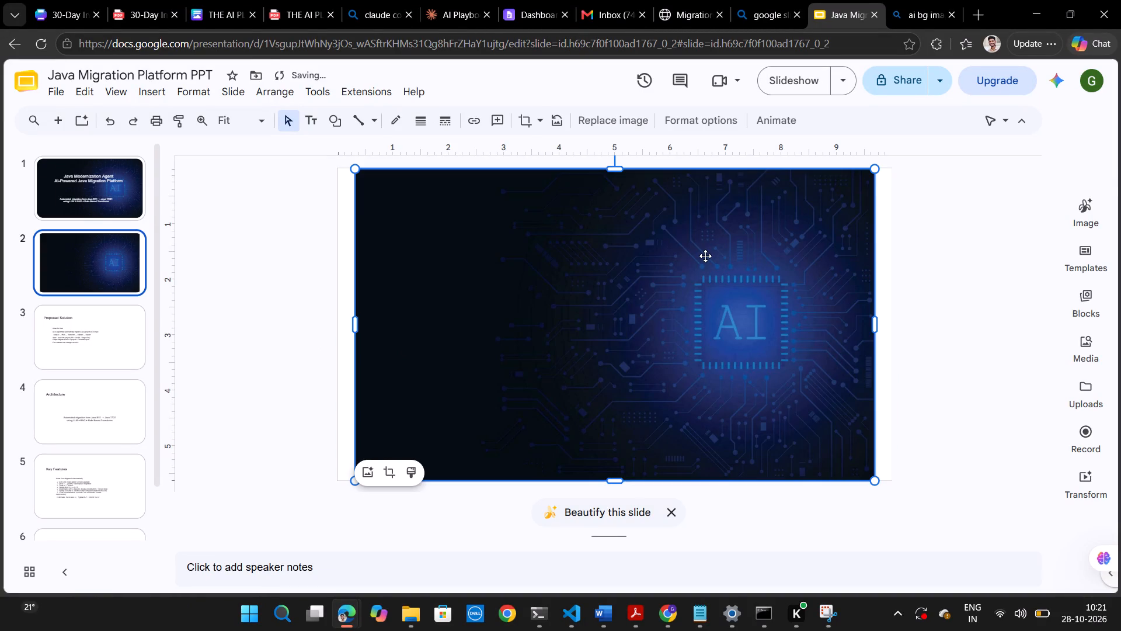
Browse the related AI chip images in the web image search for another background, and close the image preview.
click(913, 7)
scroll(643, 419, down, 3)
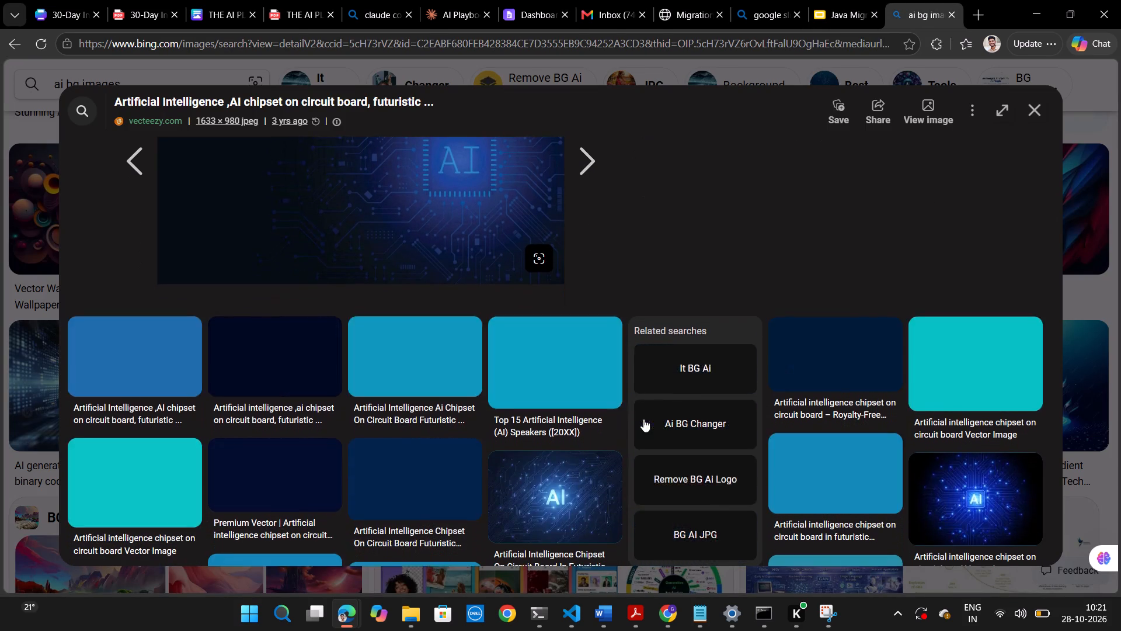
scroll(712, 441, down, 4)
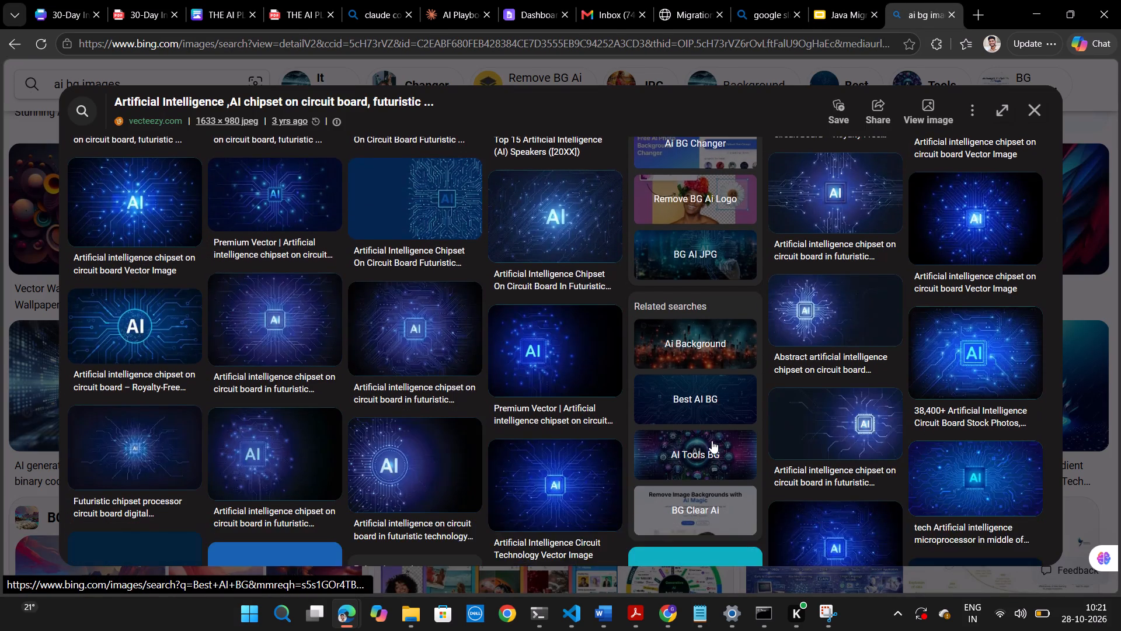
scroll(712, 441, down, 2)
scroll(712, 441, up, 4)
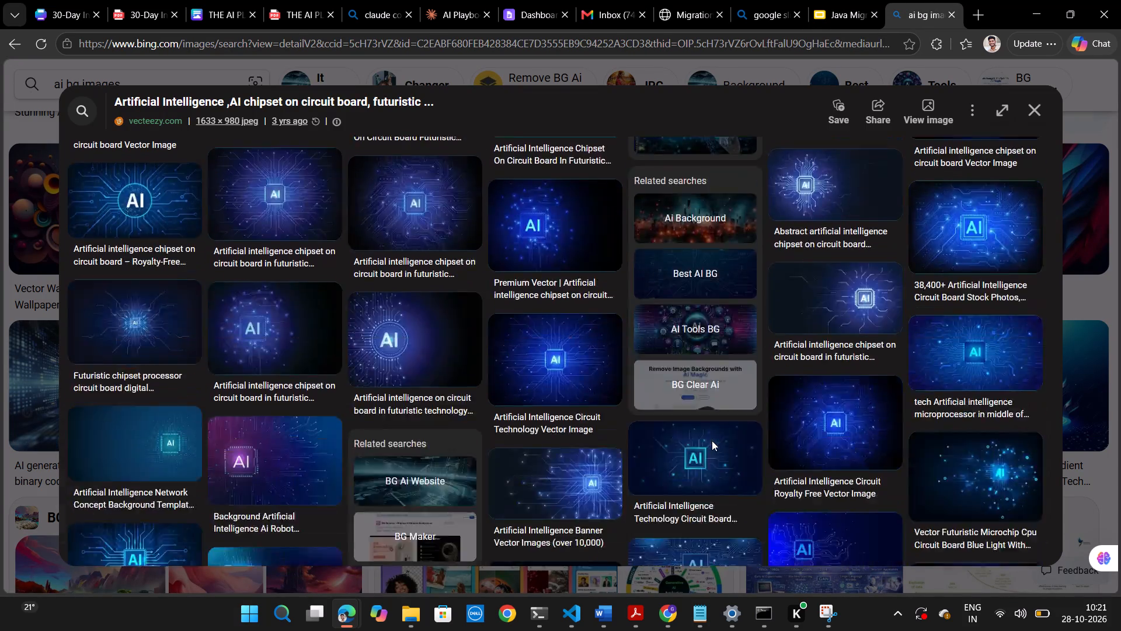
scroll(712, 441, up, 3)
click(1040, 109)
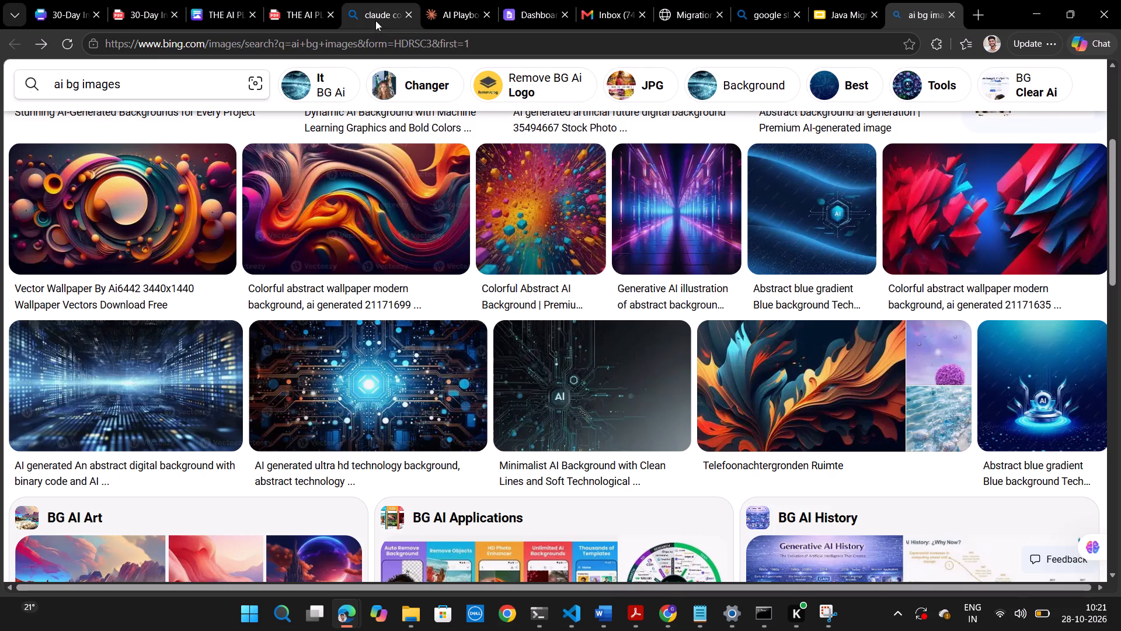
Refine the web image search to "ai bg images blue theme".
click(134, 81)
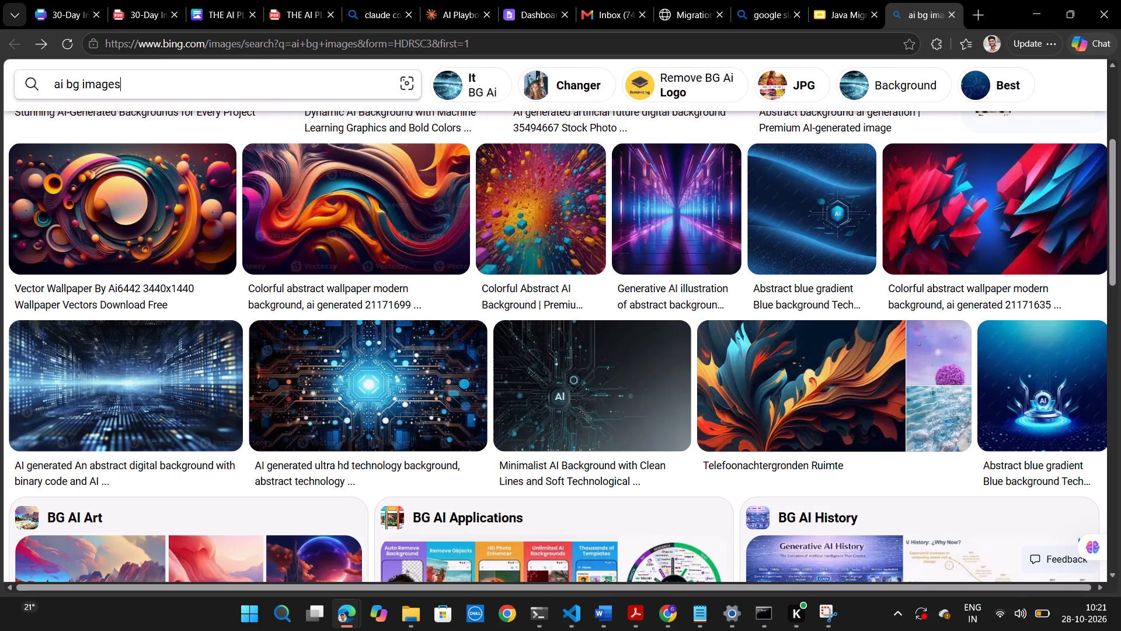
key(space)
text(blue theme)
key(Return)
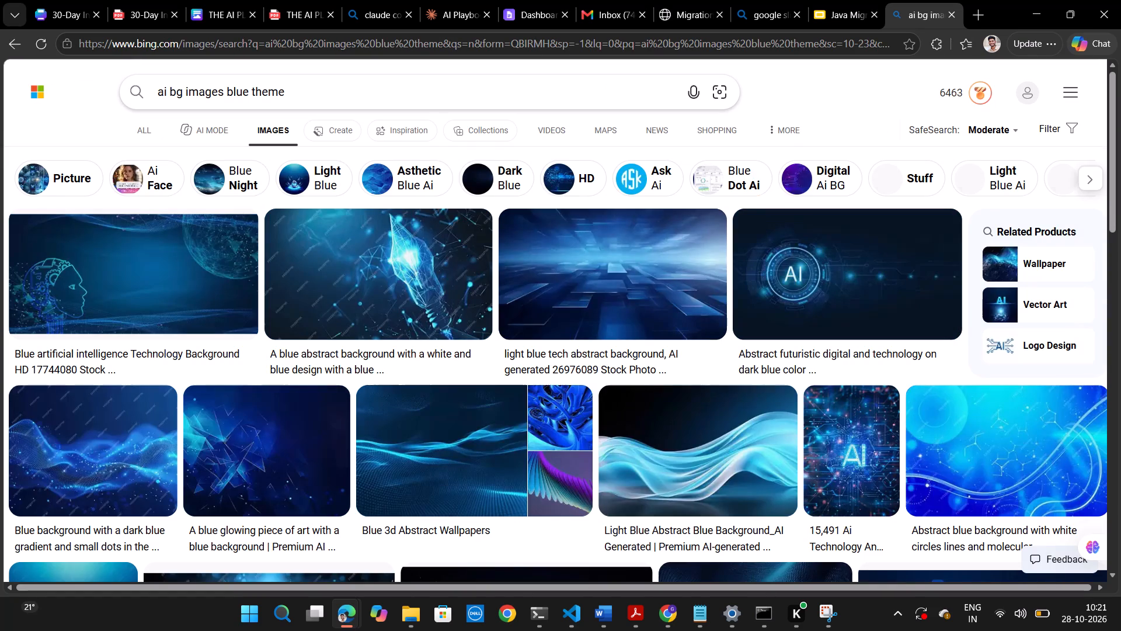
Browse the blue-themed results and copy the picture of blue glowing geometric shards on a dark blue background.
click(861, 271)
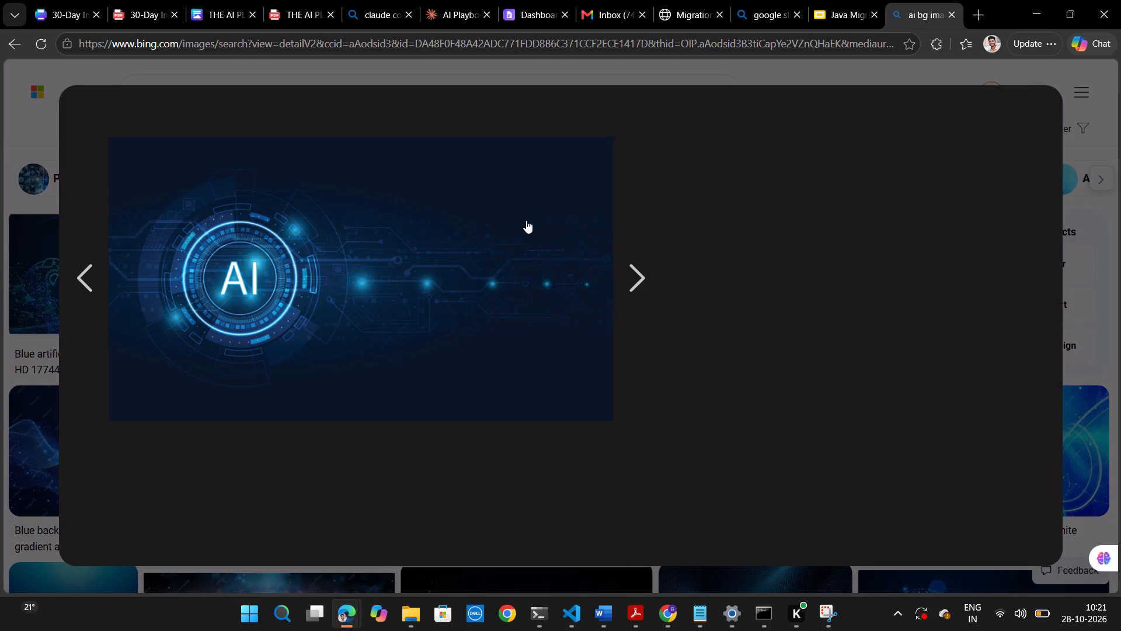
scroll(624, 345, down, 1)
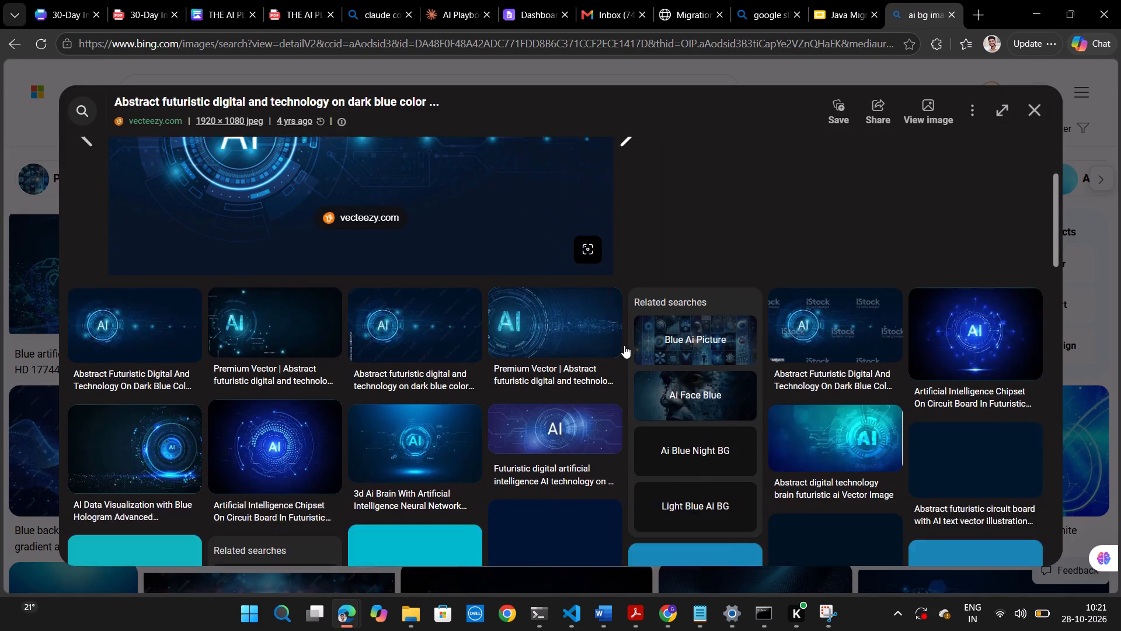
scroll(624, 345, down, 3)
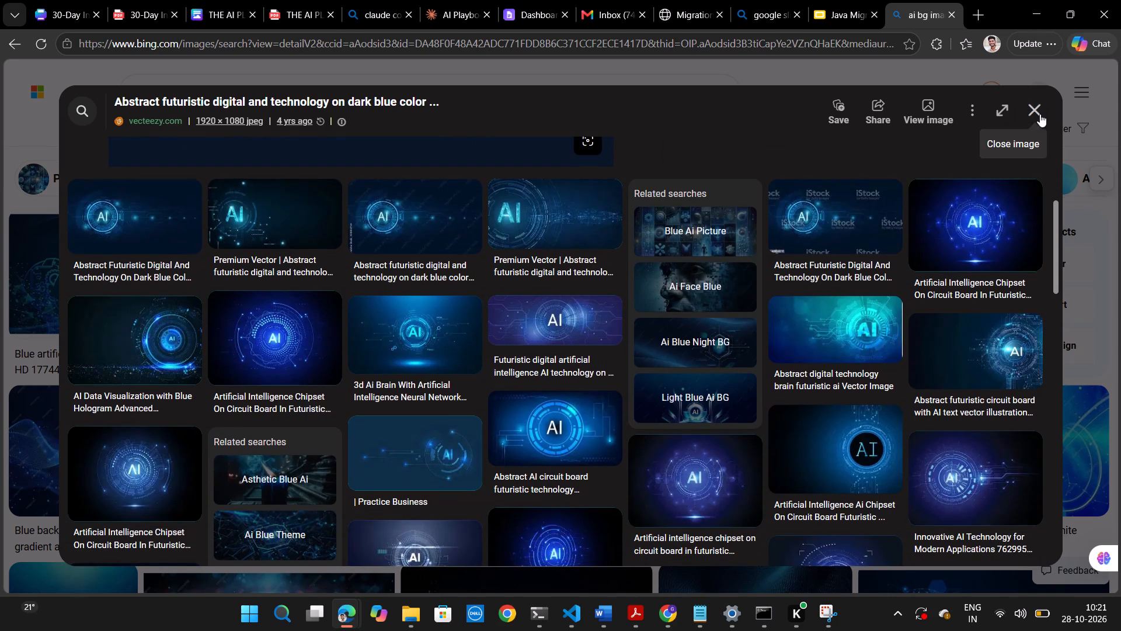
click(1040, 114)
scroll(790, 386, down, 1)
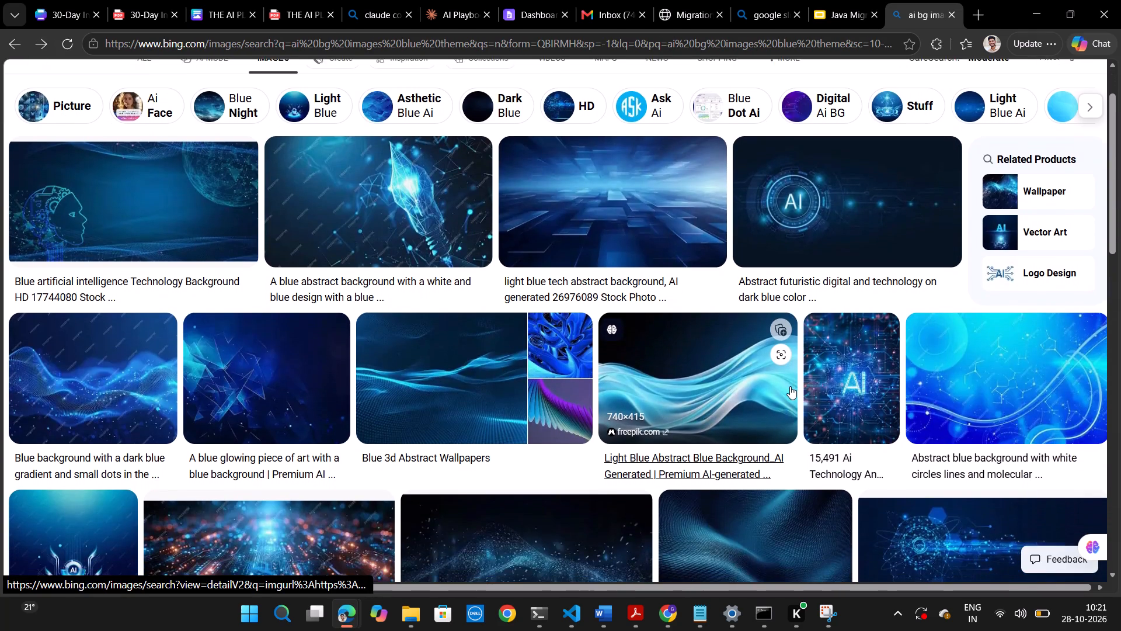
scroll(790, 386, down, 1)
click(294, 353)
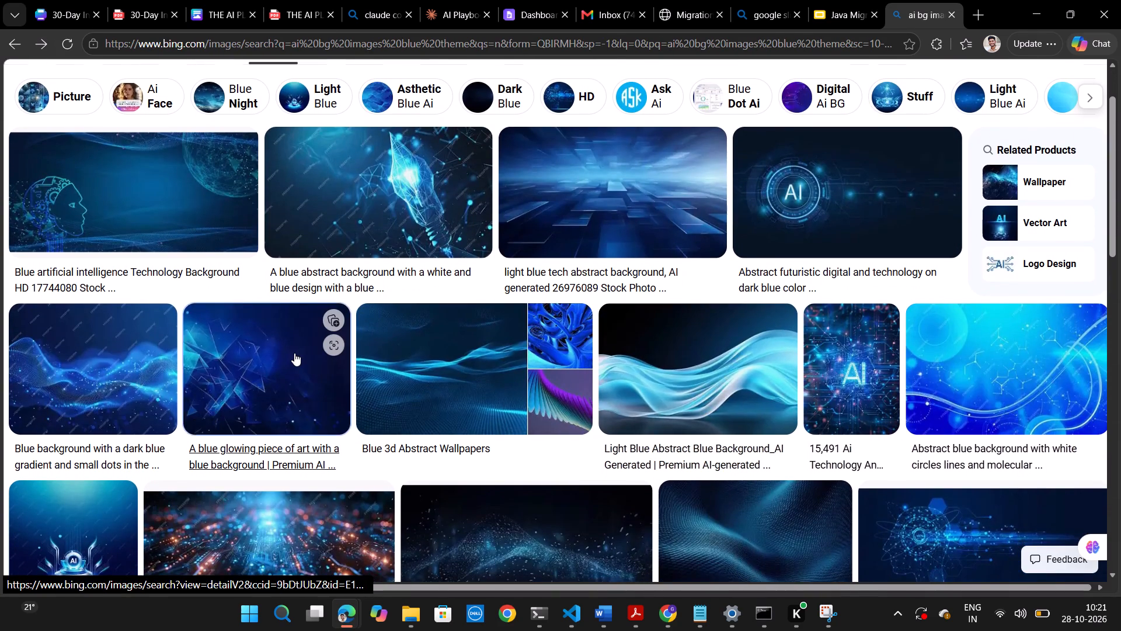
scroll(294, 353, down, 1)
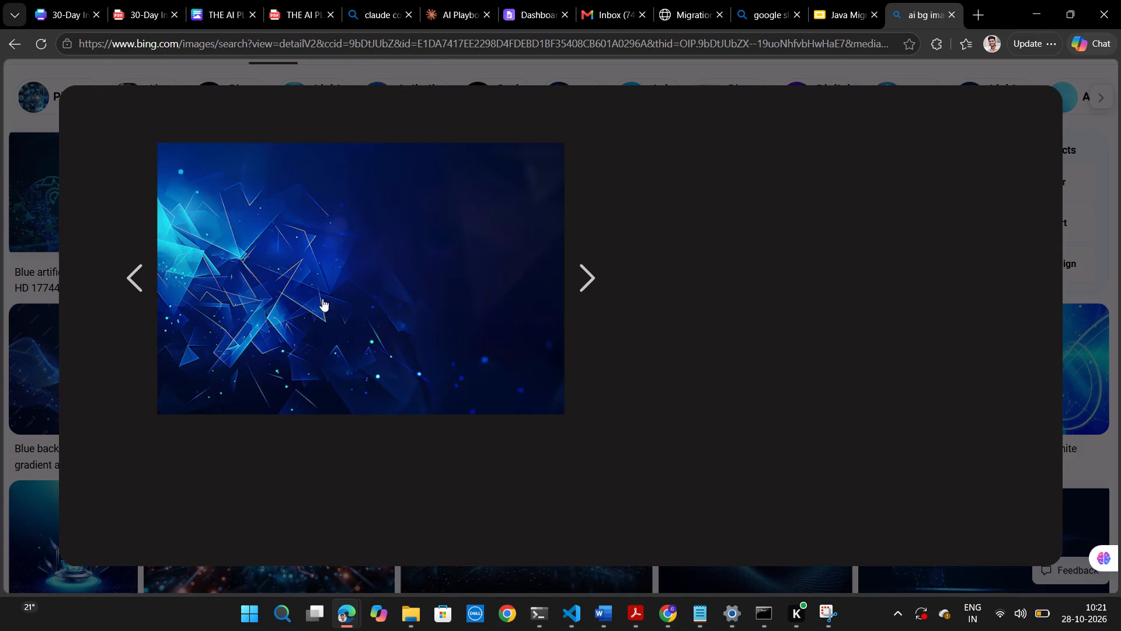
scroll(322, 299, down, 1)
right_click(341, 210)
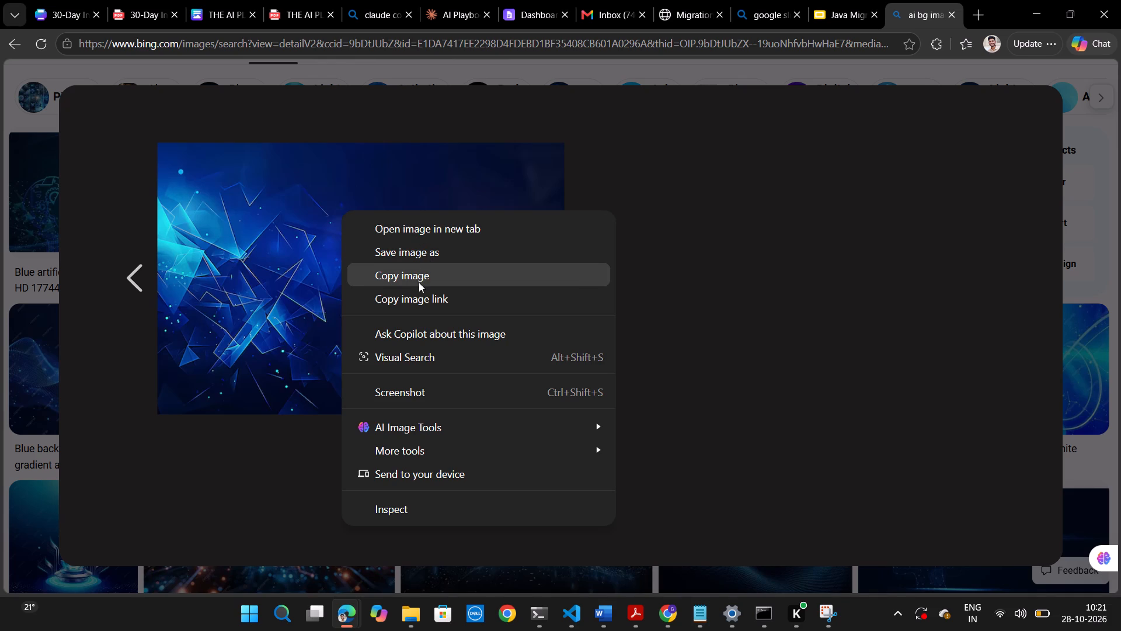
click(419, 282)
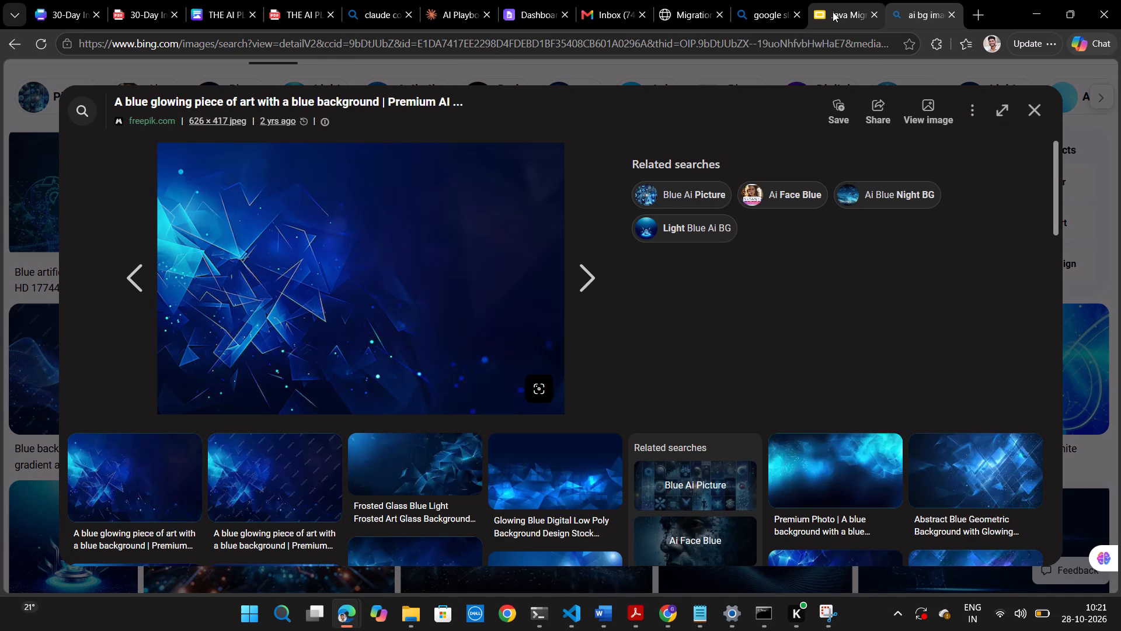
Back in the presentation, replace the AI chip image on the Problem Statement slide with the copied blue geometric image.
click(833, 12)
click(506, 336)
key(Delete)
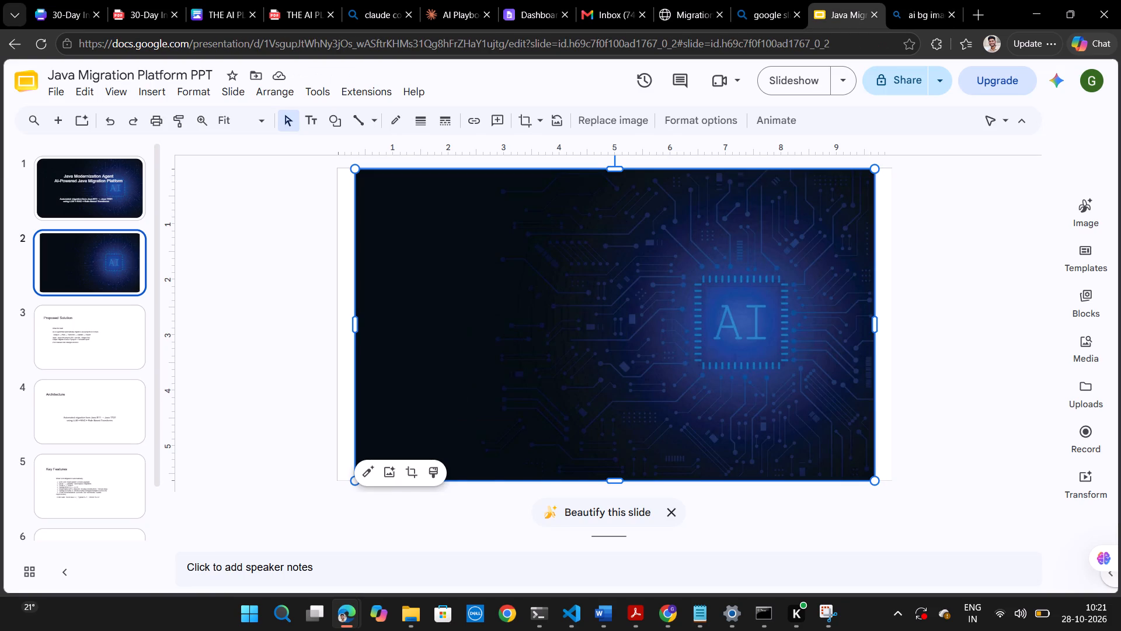
key(ctrl+v)
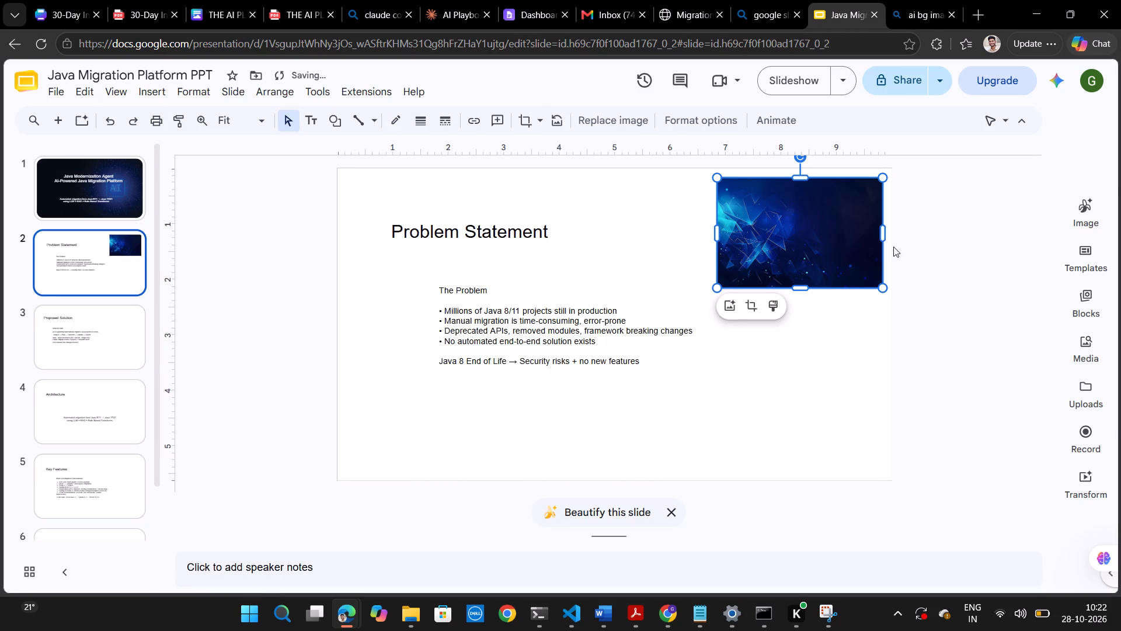
Stretch the blue geometric image leftward and downward until it covers nearly the whole Problem Statement slide.
drag(715, 228, 391, 254)
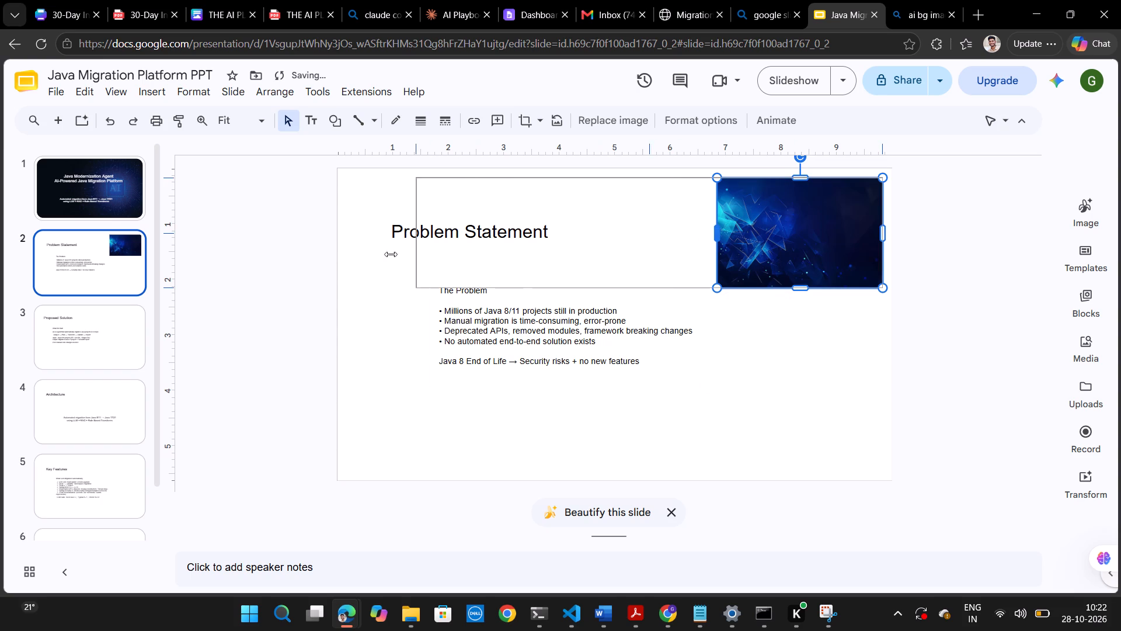
drag(391, 254, 337, 246)
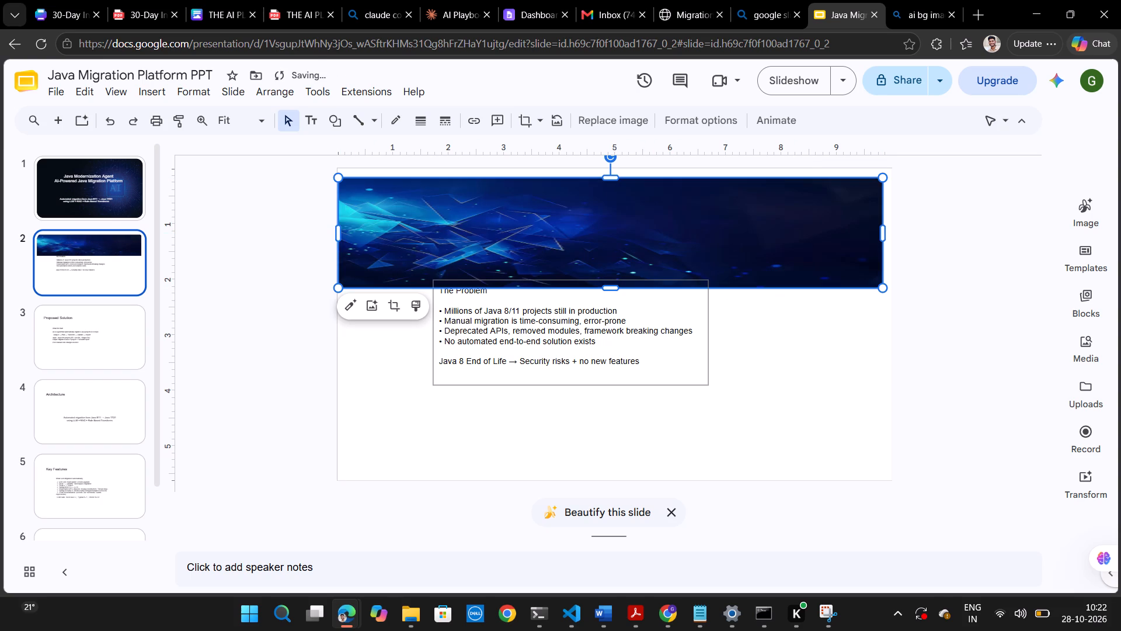
drag(611, 288, 629, 473)
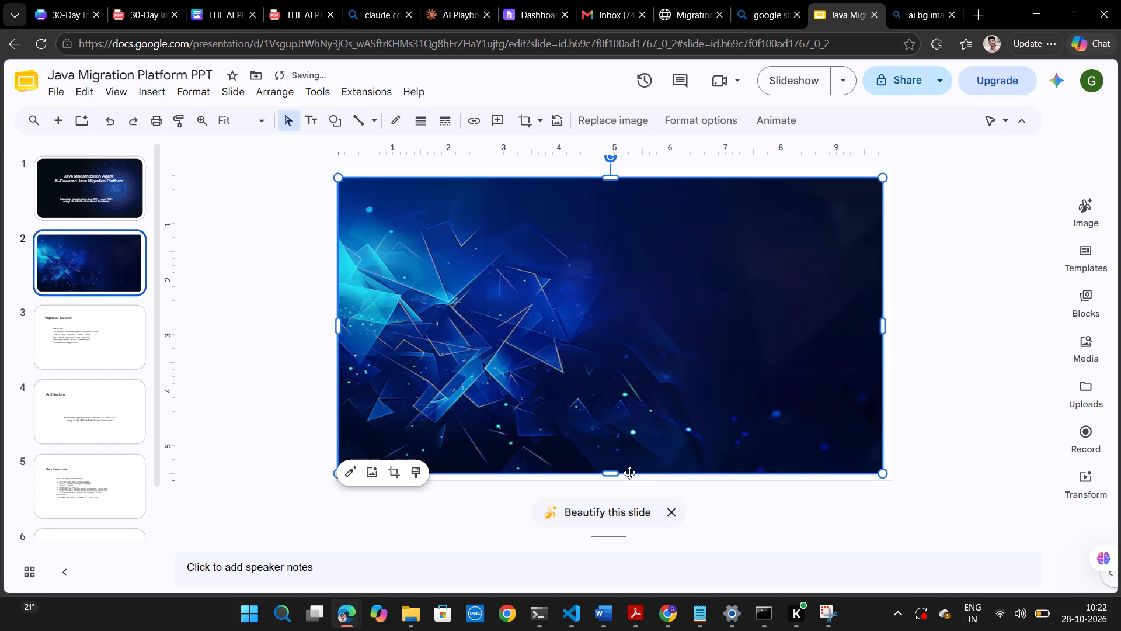
Send the blue geometric image to the back, behind the Problem Statement slide's text.
click(951, 406)
click(730, 396)
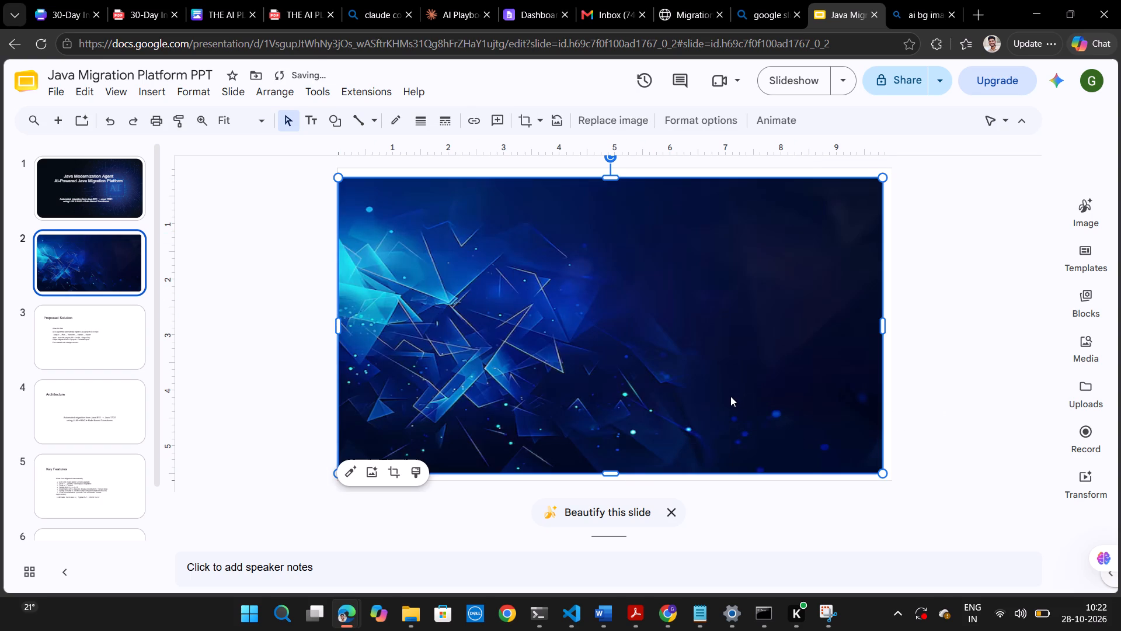
right_click(730, 396)
right_click(848, 250)
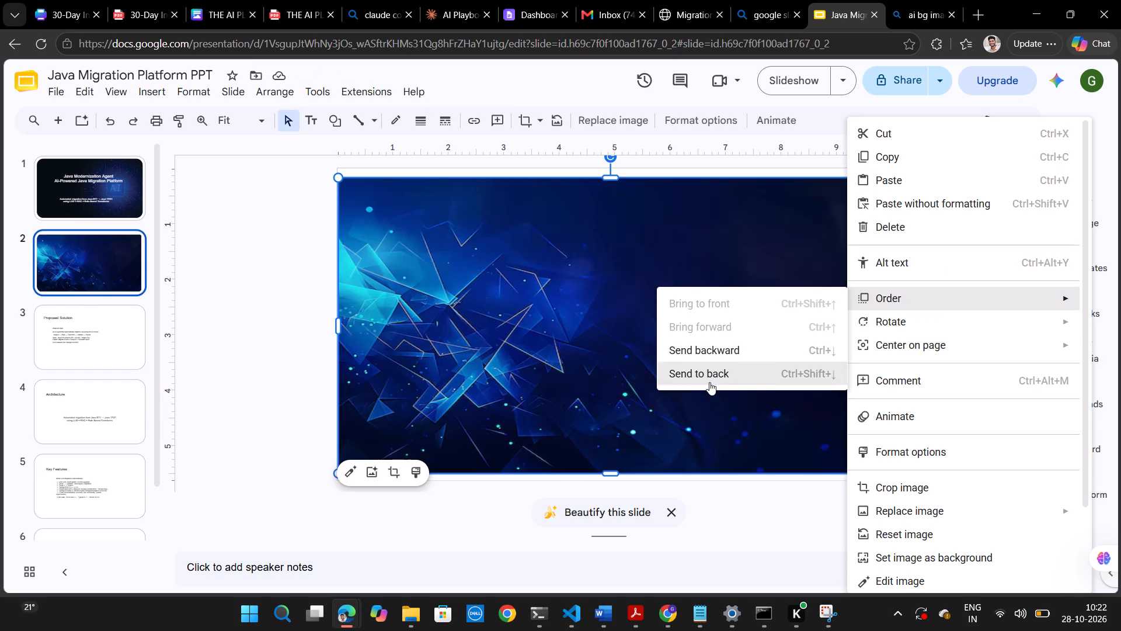
click(709, 382)
Set all the text in the problem description box to white.
click(528, 337)
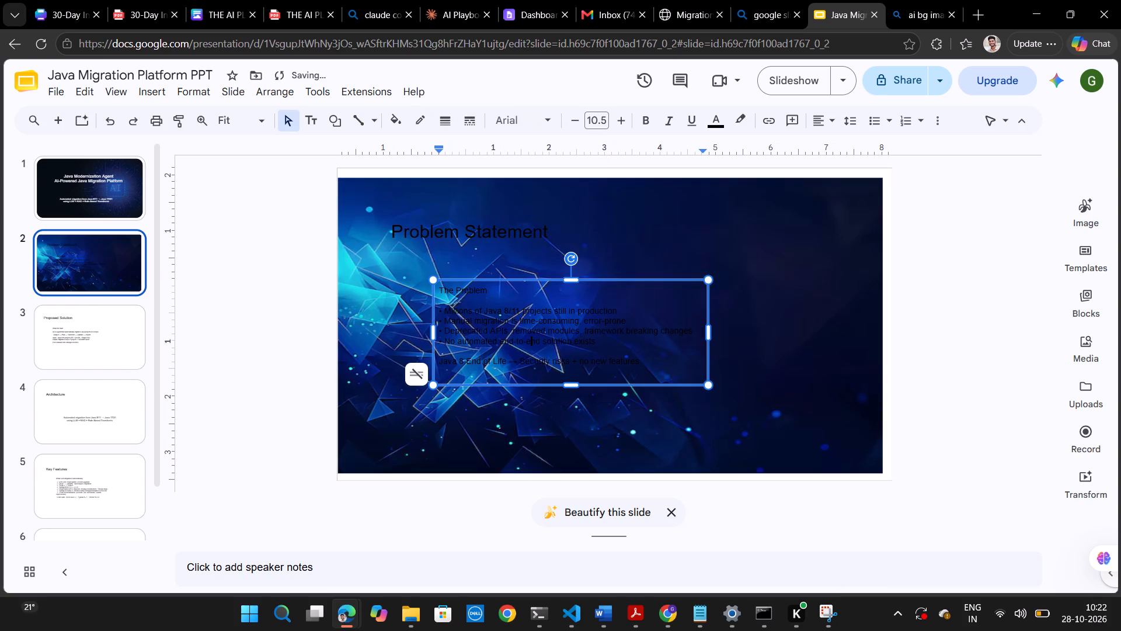
key(ctrl+a)
click(719, 117)
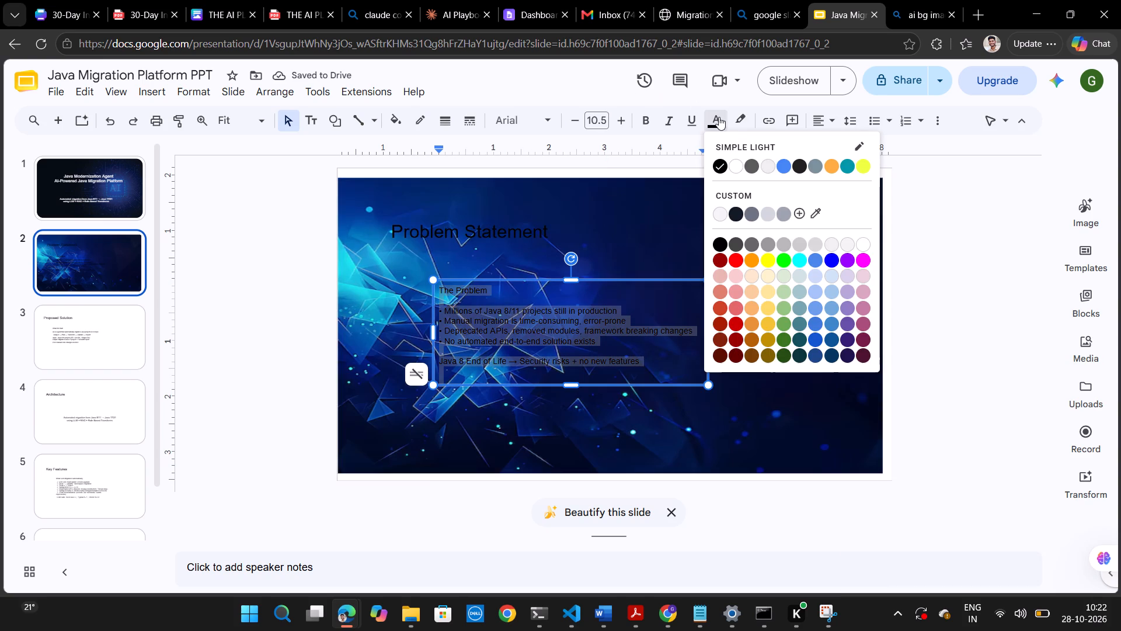
click(734, 164)
Set the "Problem Statement" title text to white.
click(472, 235)
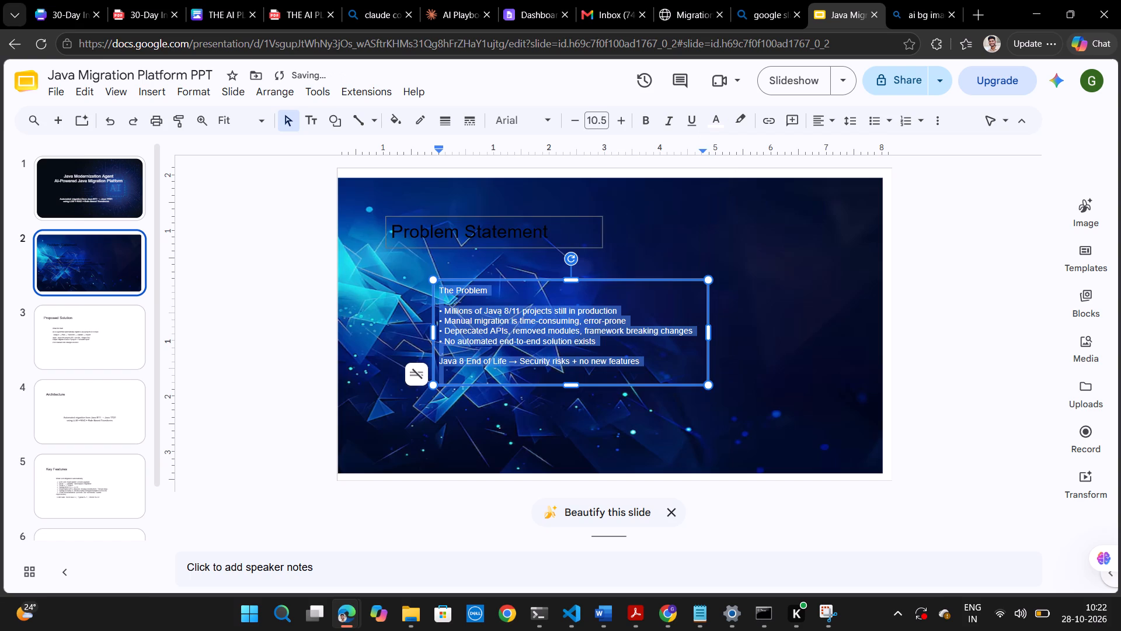
key(ctrl+a)
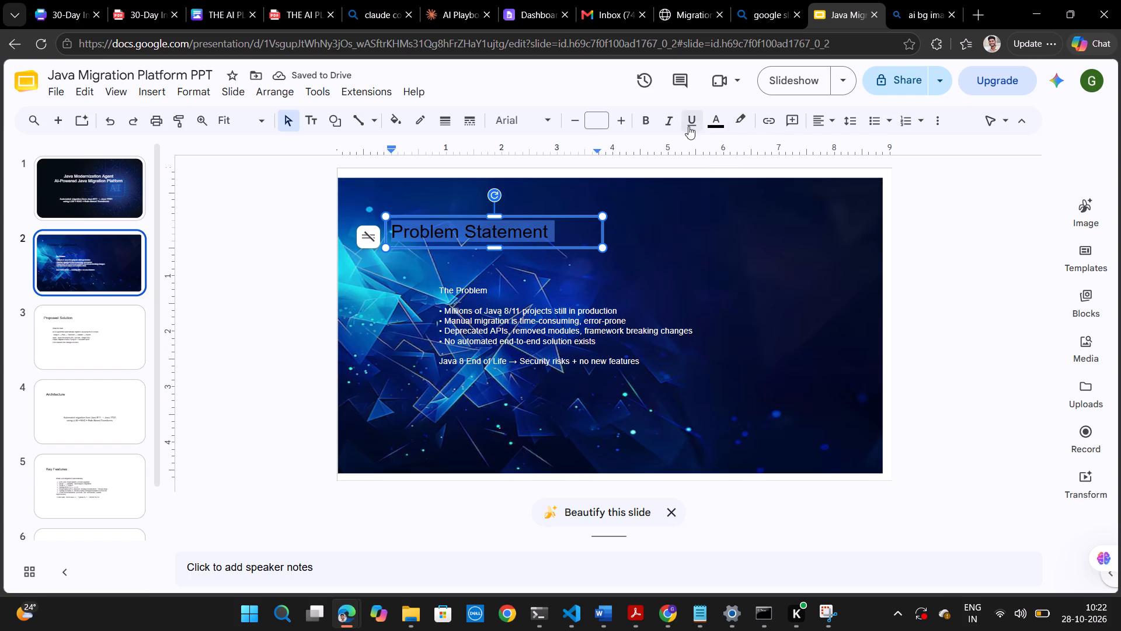
click(716, 124)
click(736, 164)
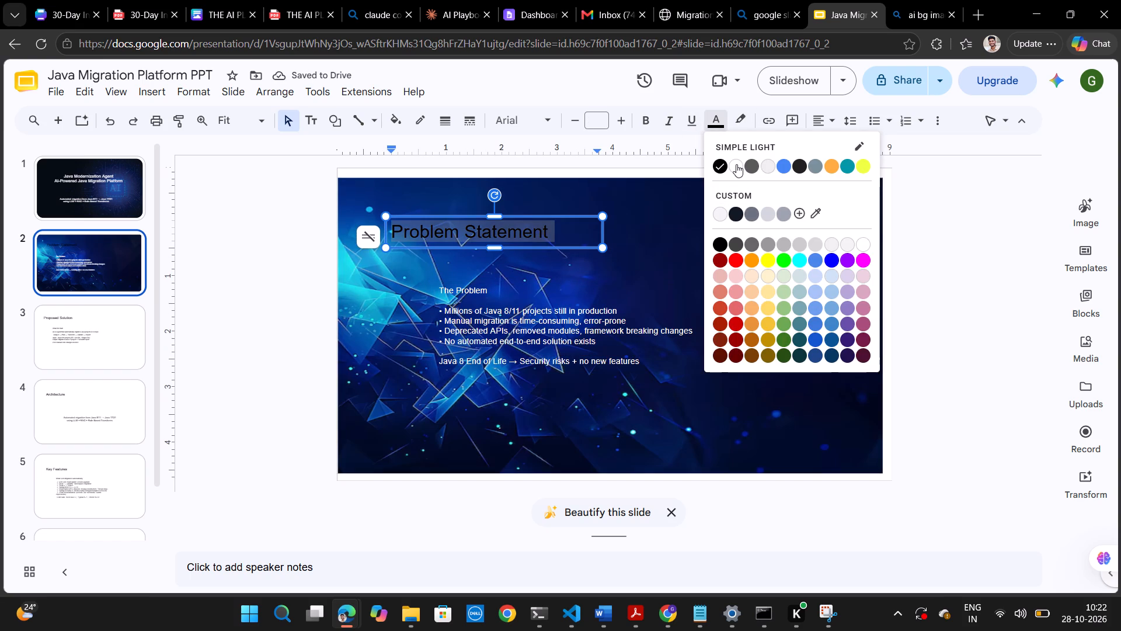
click(913, 321)
Move the "Problem Statement" title right and slightly up, onto the dark area of the background image.
click(494, 233)
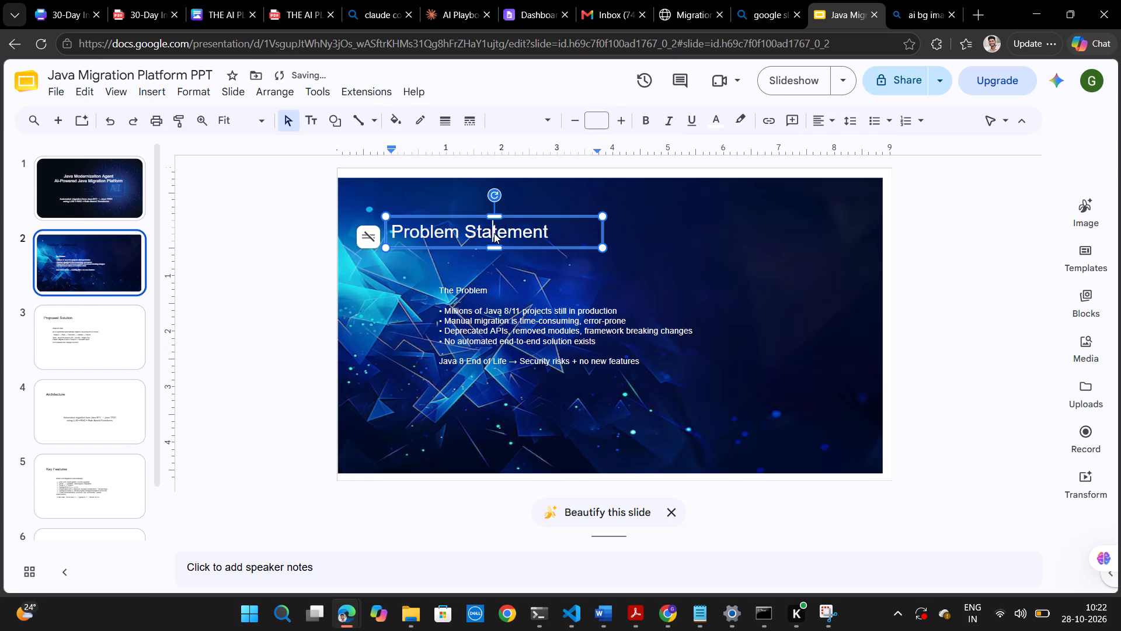
drag(528, 246, 716, 234)
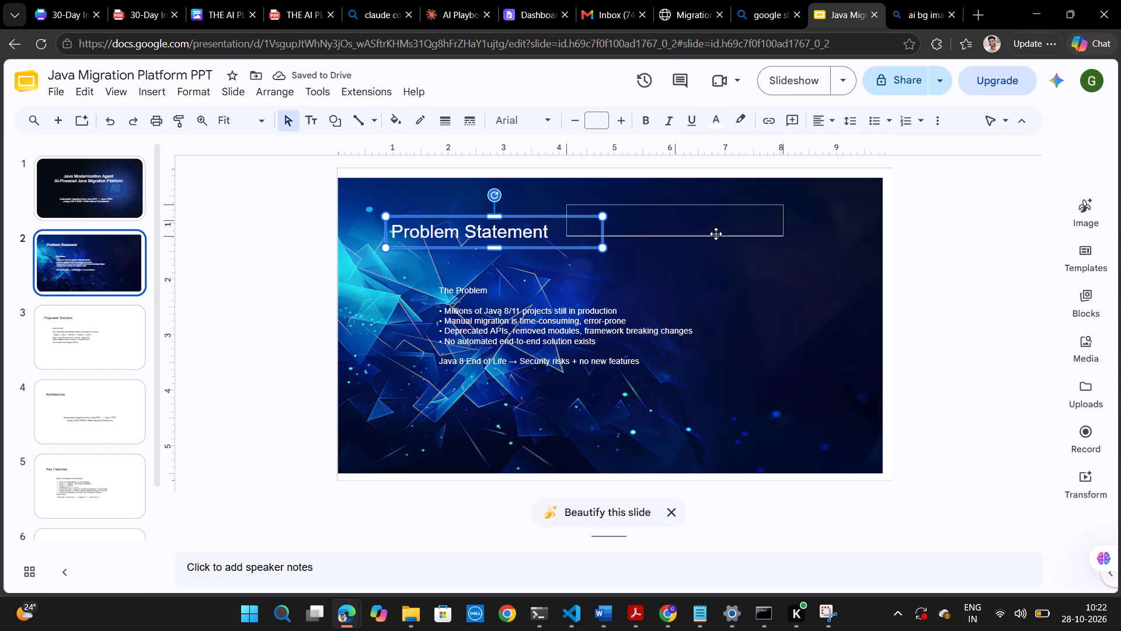
drag(716, 234, 739, 233)
click(962, 353)
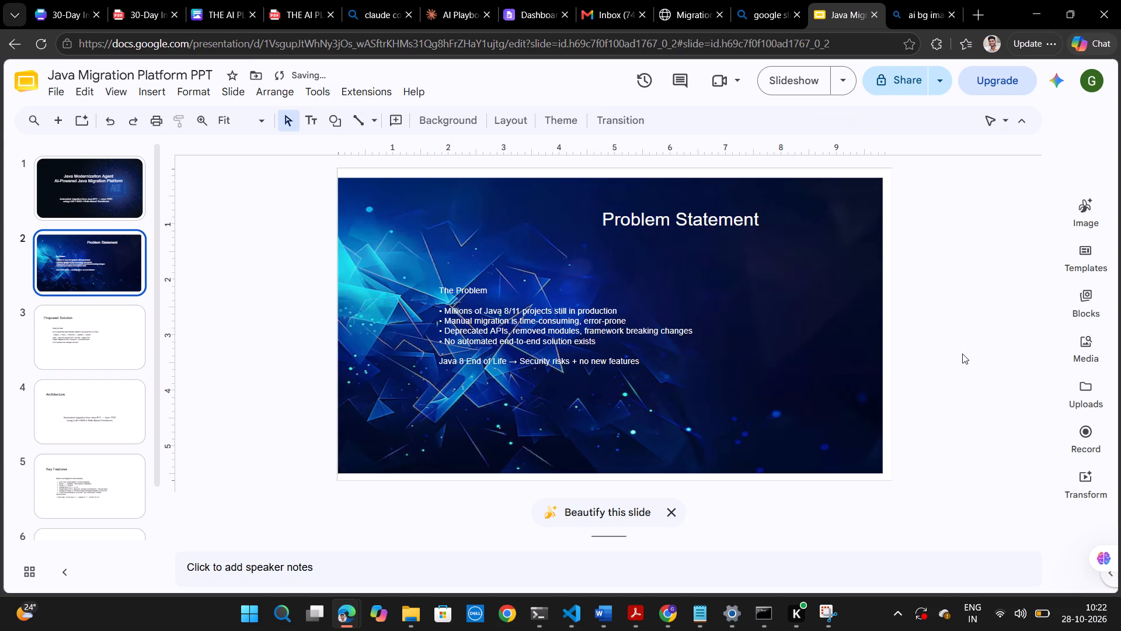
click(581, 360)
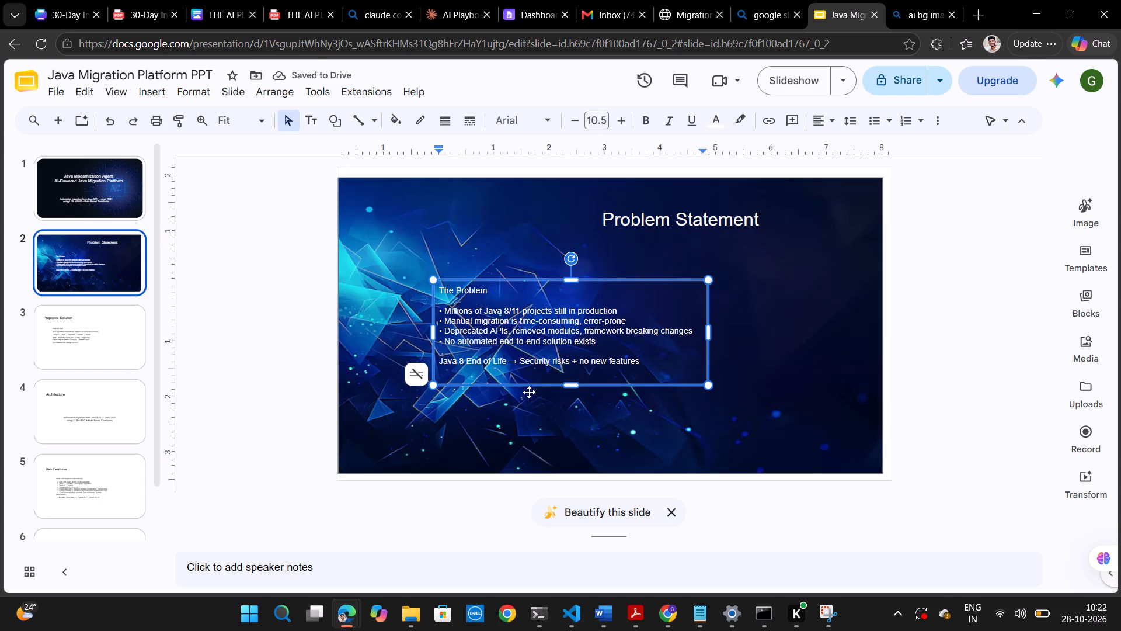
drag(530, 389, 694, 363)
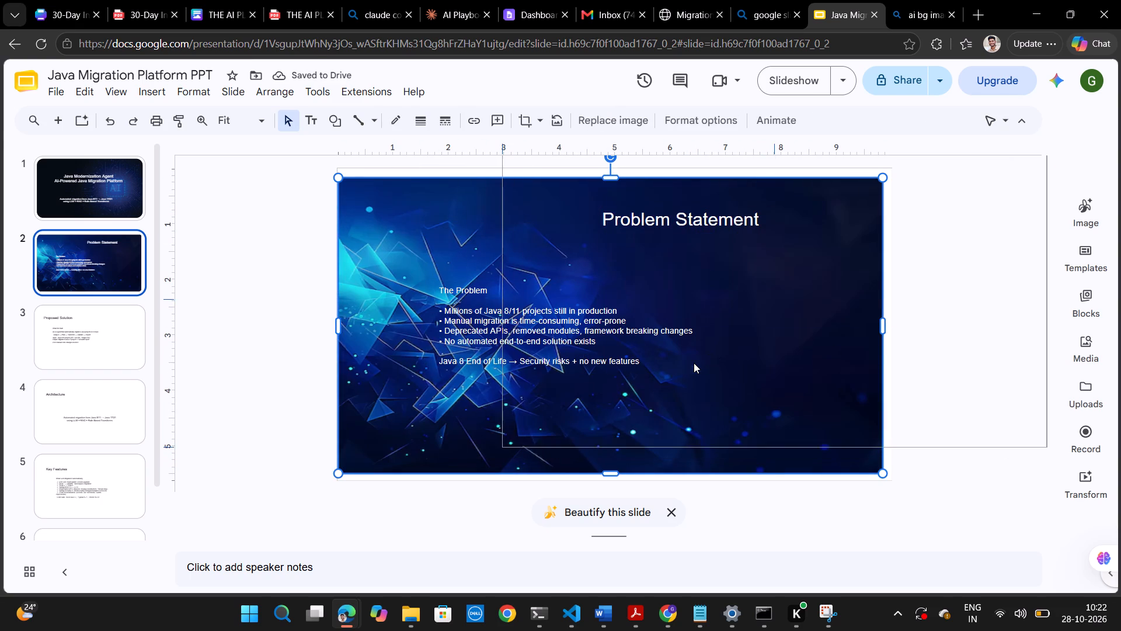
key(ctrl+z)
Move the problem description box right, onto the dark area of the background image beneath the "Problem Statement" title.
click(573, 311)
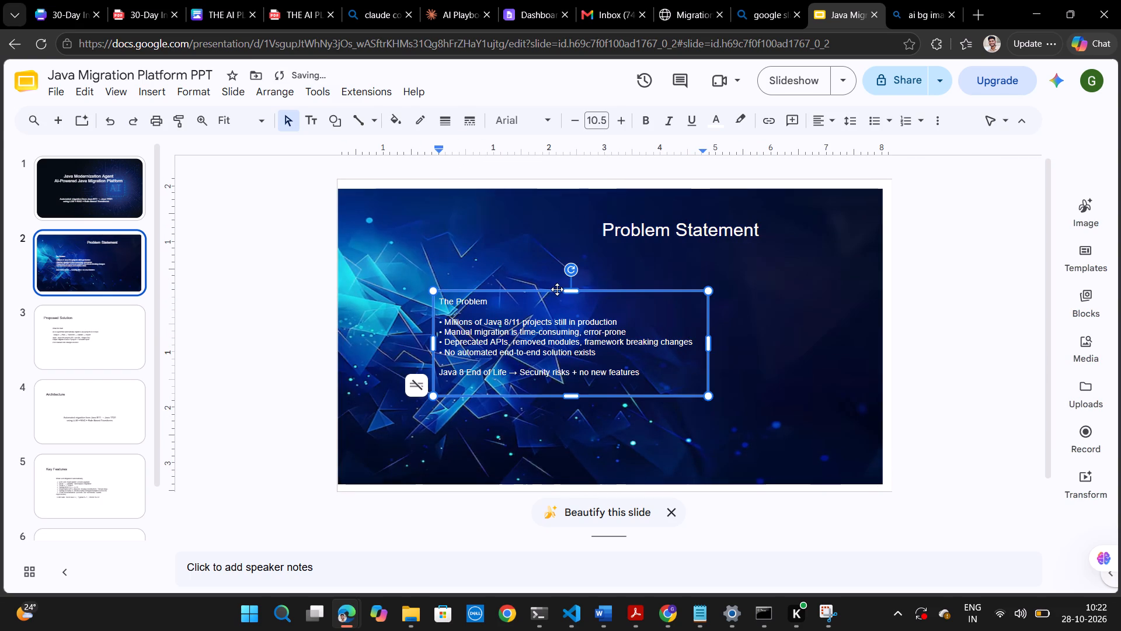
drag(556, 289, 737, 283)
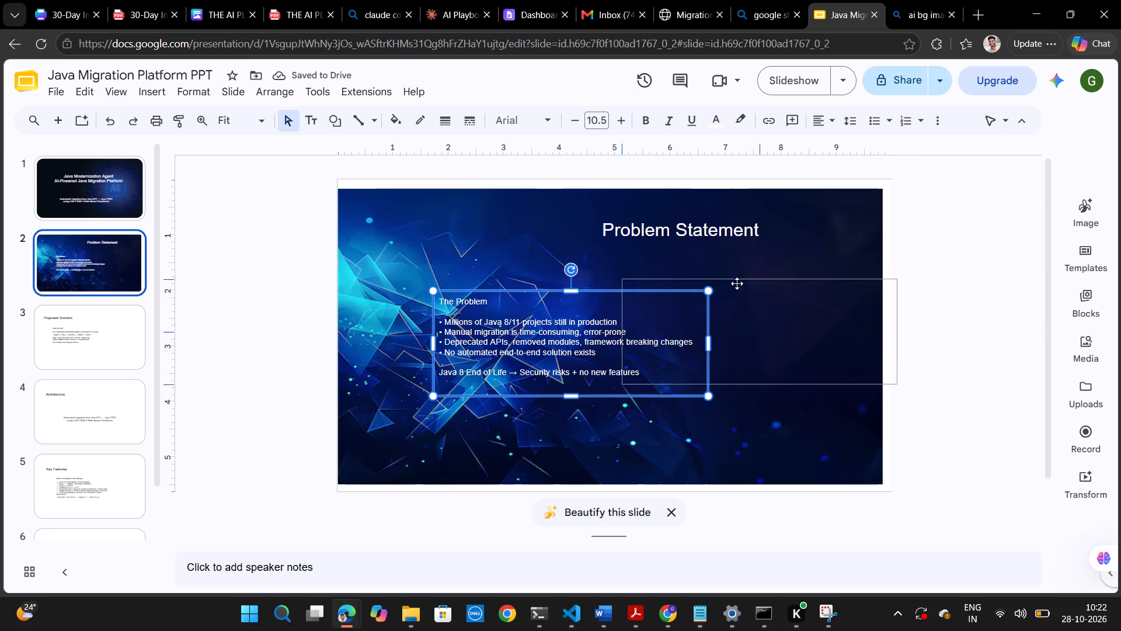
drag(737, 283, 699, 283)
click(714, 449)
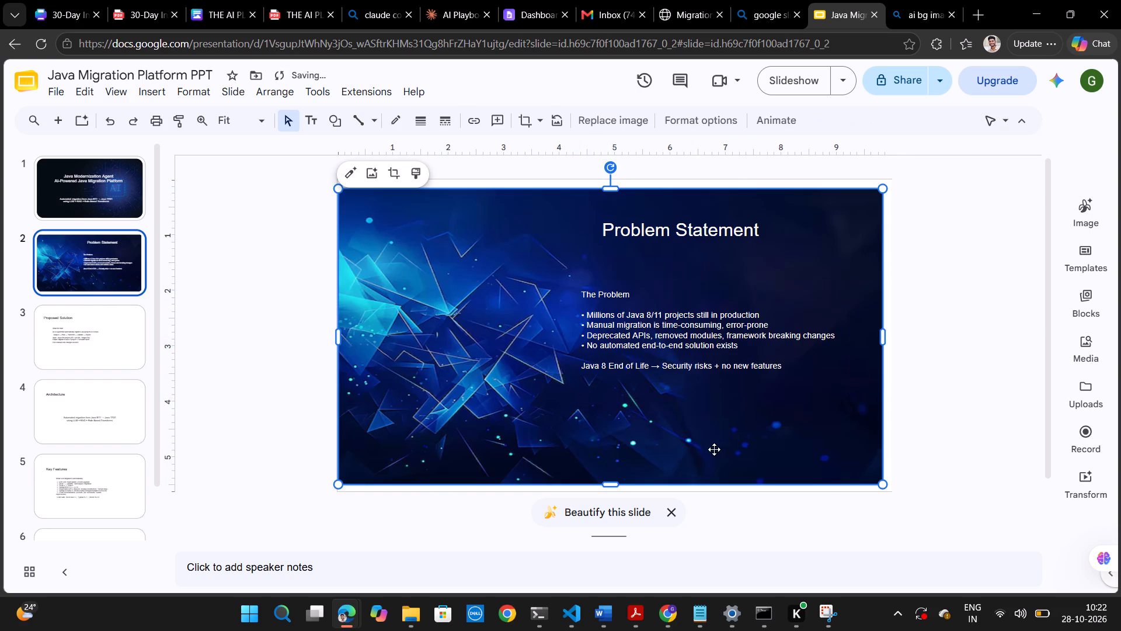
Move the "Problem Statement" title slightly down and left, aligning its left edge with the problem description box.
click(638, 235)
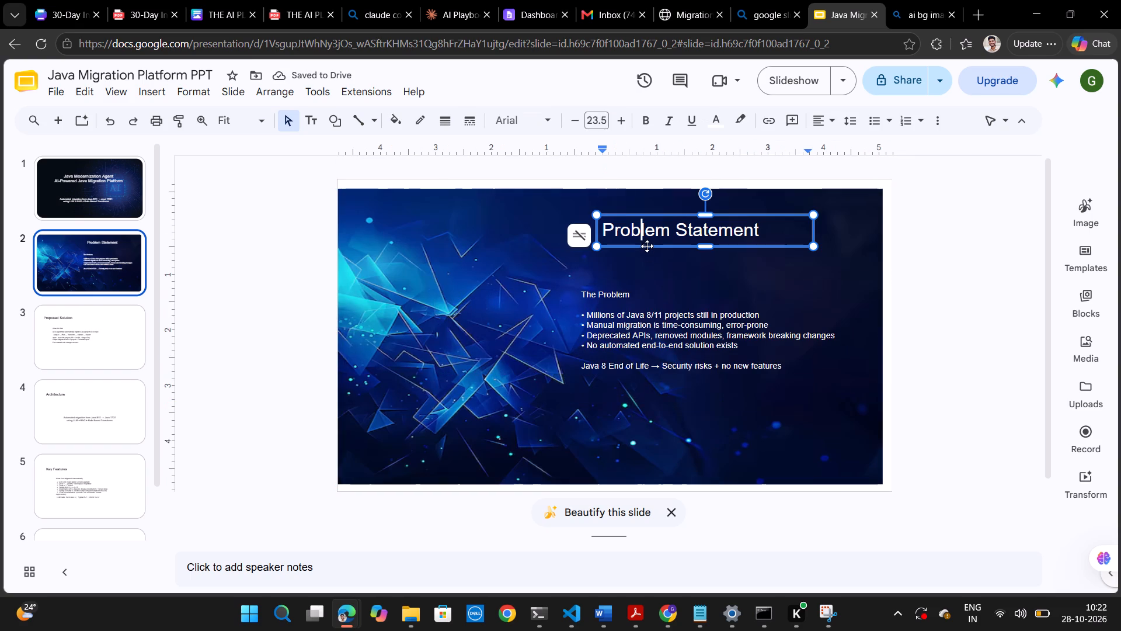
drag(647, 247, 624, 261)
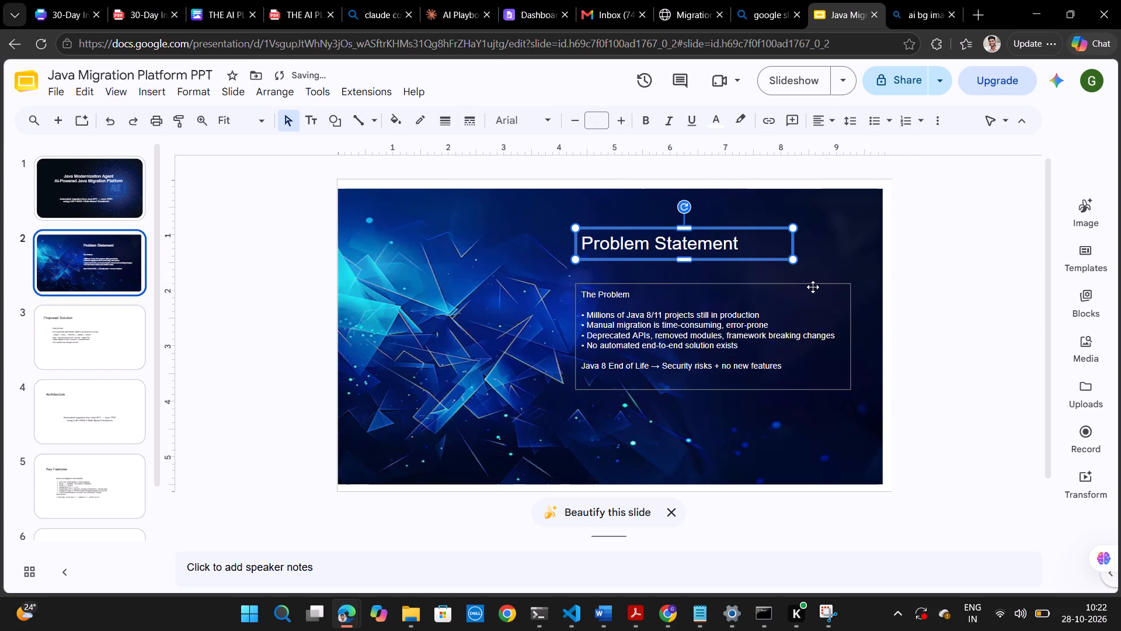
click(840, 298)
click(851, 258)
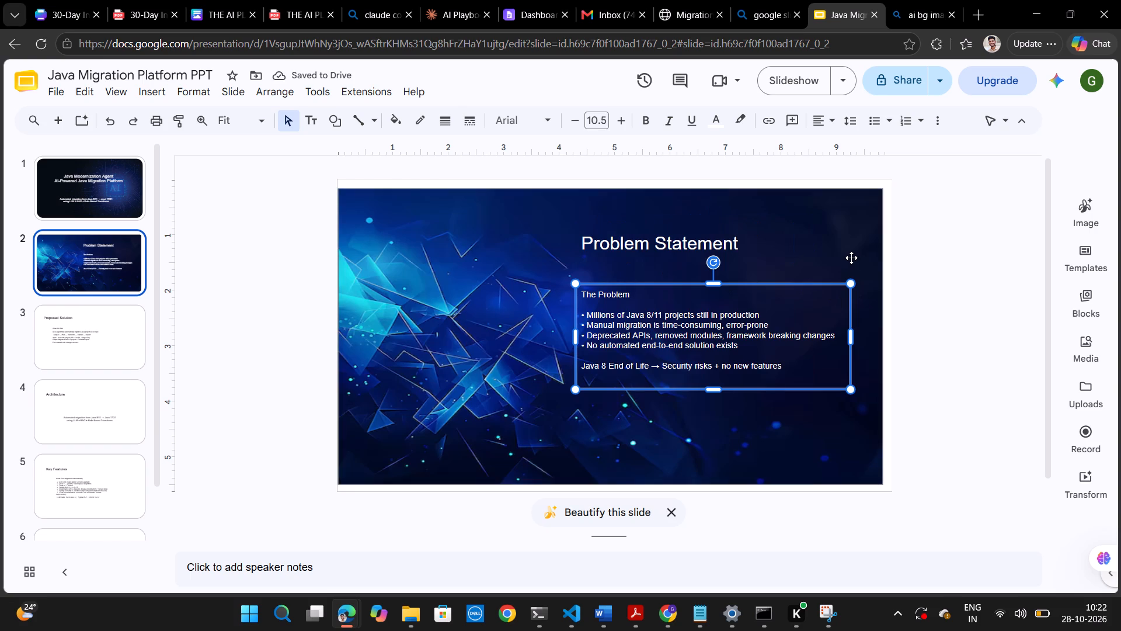
Rotate the Problem Statement background image by 180 degrees, bringing its bright geometric shapes to the slide's right side.
click(553, 217)
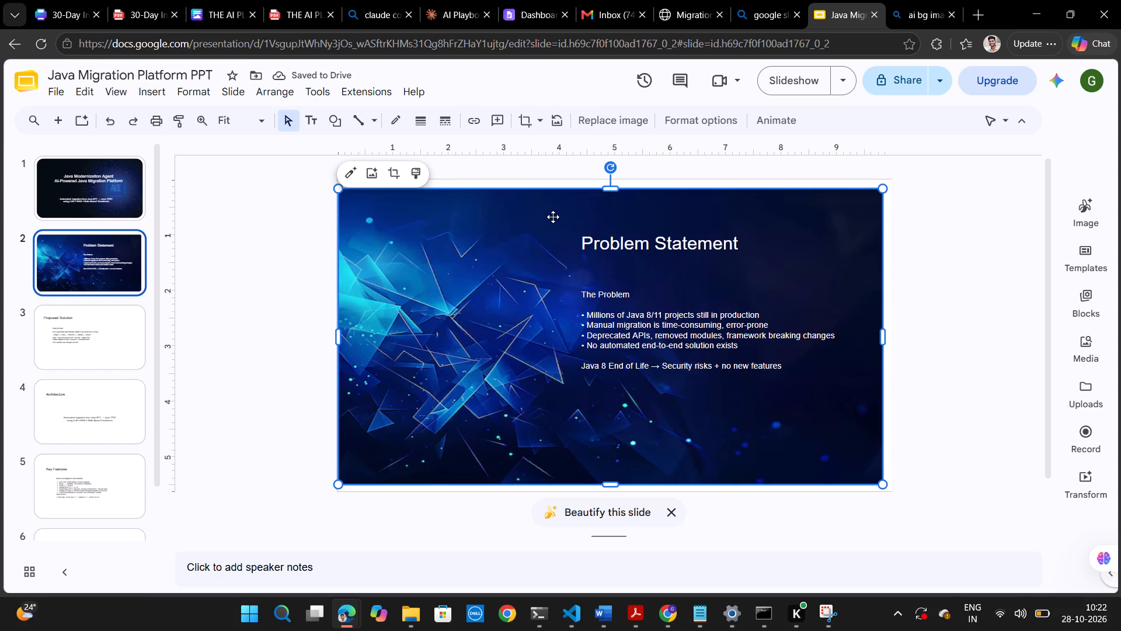
click(516, 362)
drag(610, 167, 605, 351)
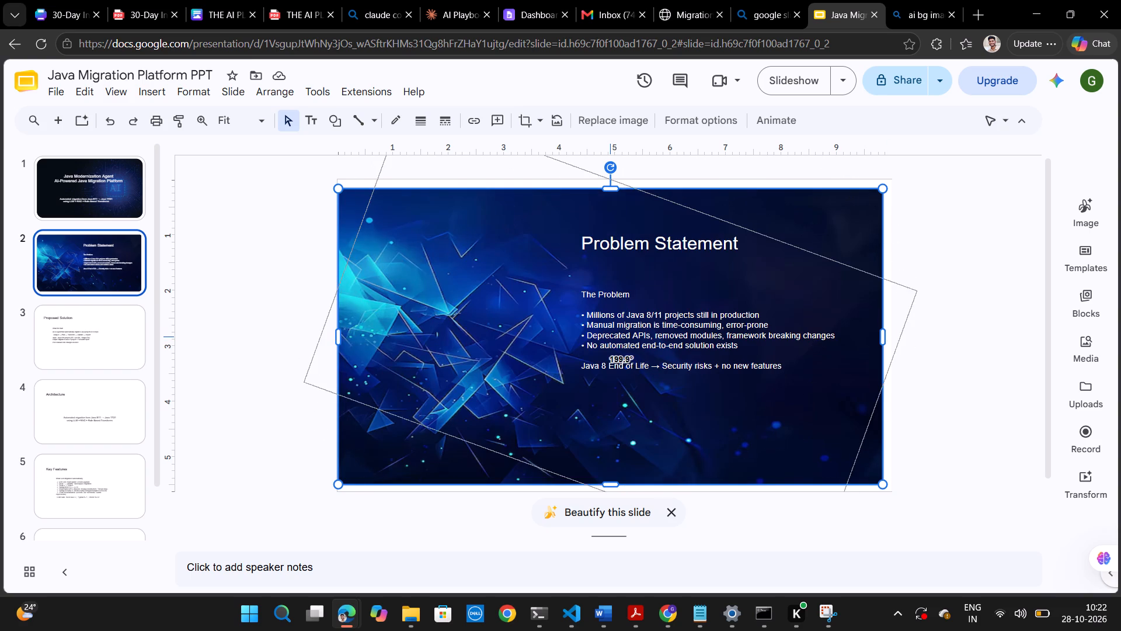
drag(605, 351, 610, 359)
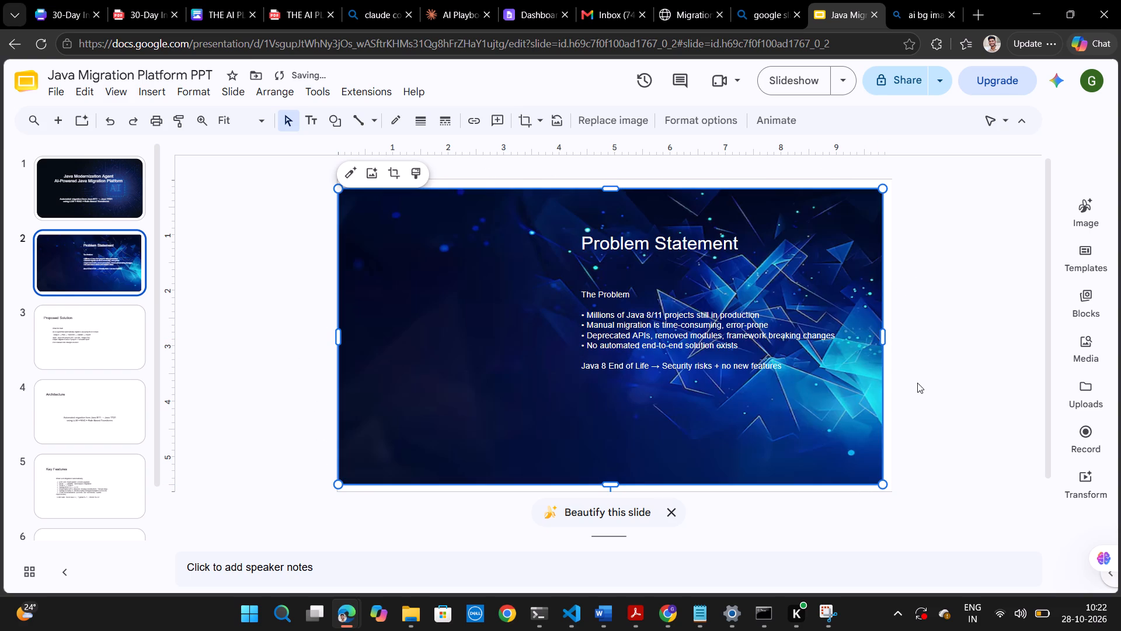
click(916, 390)
Move the "Problem Statement" title to the slide's upper left, onto the dark area of the rotated image.
drag(620, 250, 451, 260)
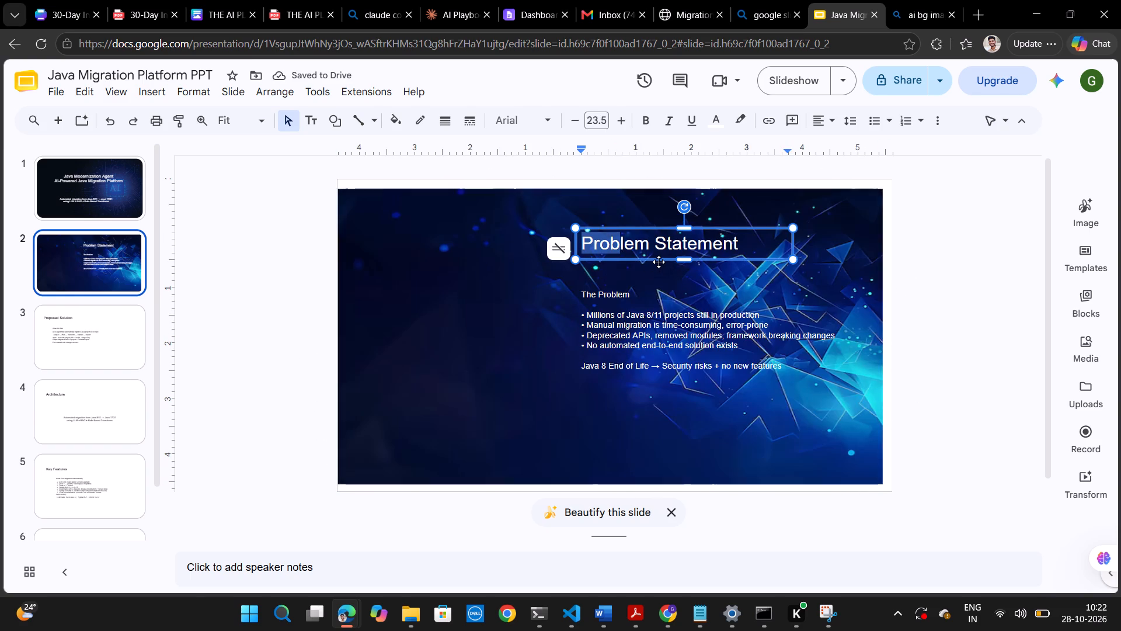
drag(659, 261, 445, 255)
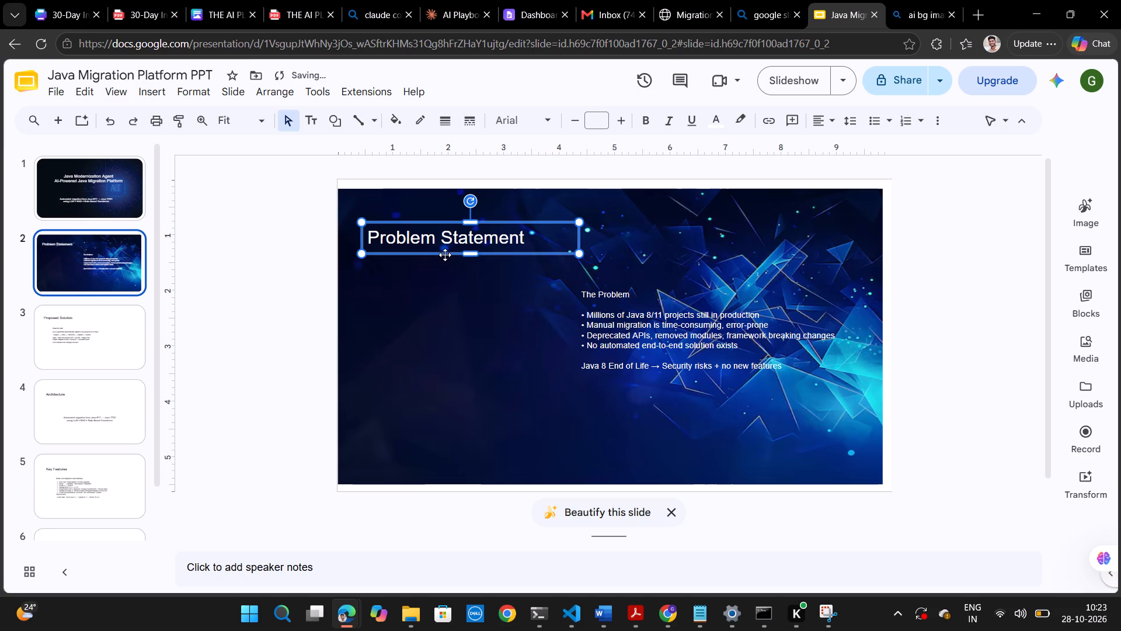
Move the background image up towards the slide's top edge and stretch it down to the slide's bottom edge.
drag(572, 204, 572, 197)
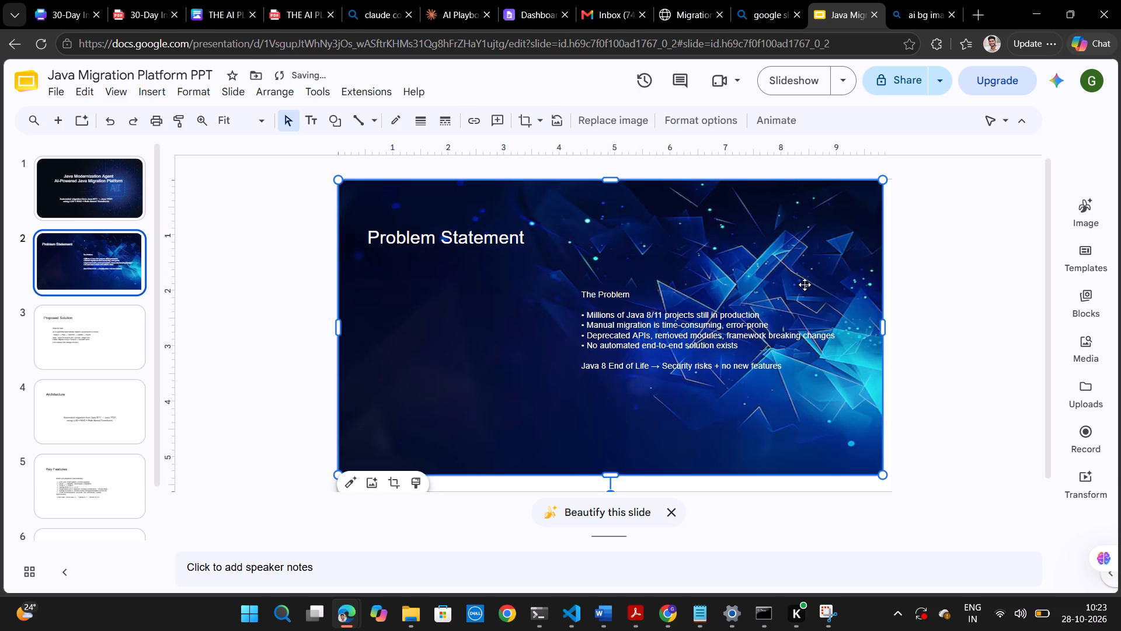
drag(609, 476, 609, 491)
click(929, 450)
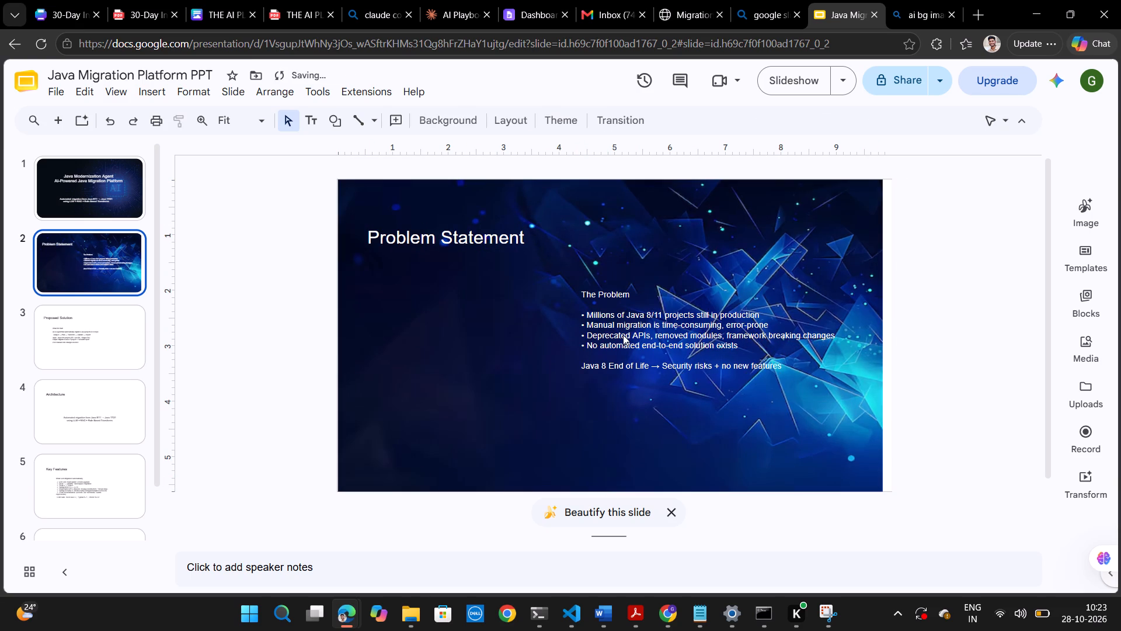
Move the problem description box left, onto the dark area below the "Problem Statement" title.
click(623, 335)
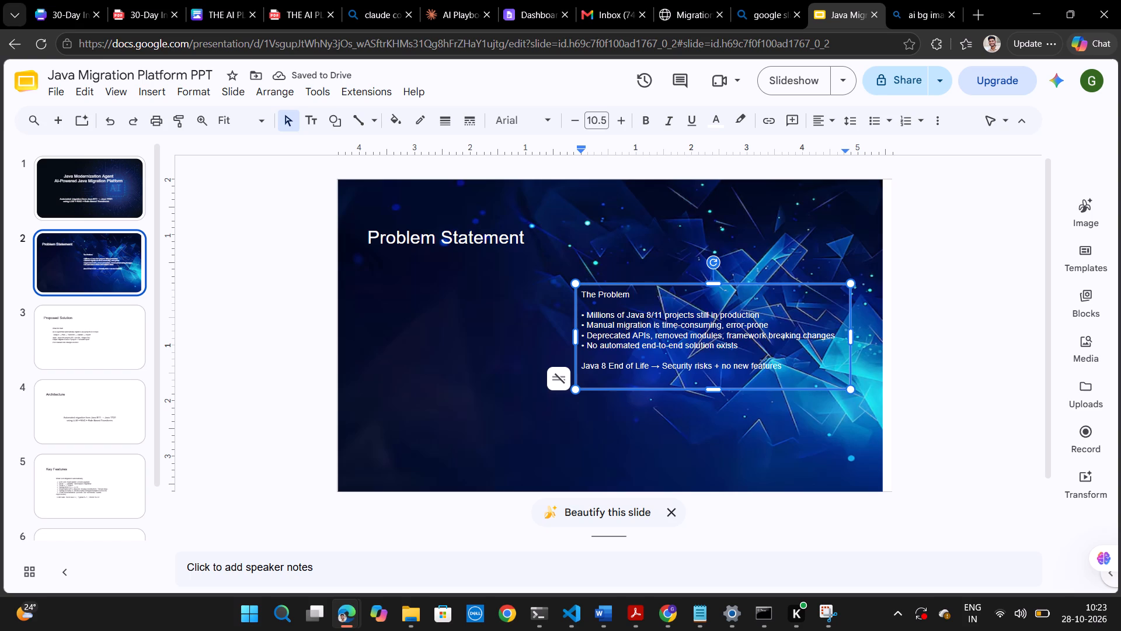
drag(660, 282, 464, 296)
click(642, 457)
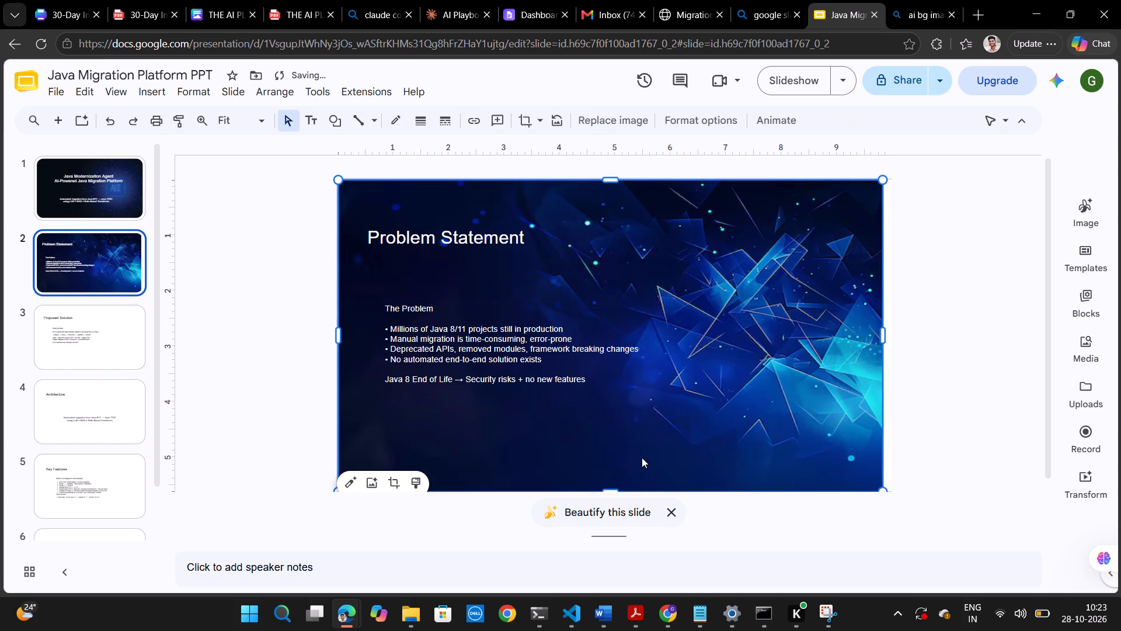
click(966, 407)
Preview the Problem Statement slide in the full-screen slideshow and compare it with the neighbouring slides.
click(789, 81)
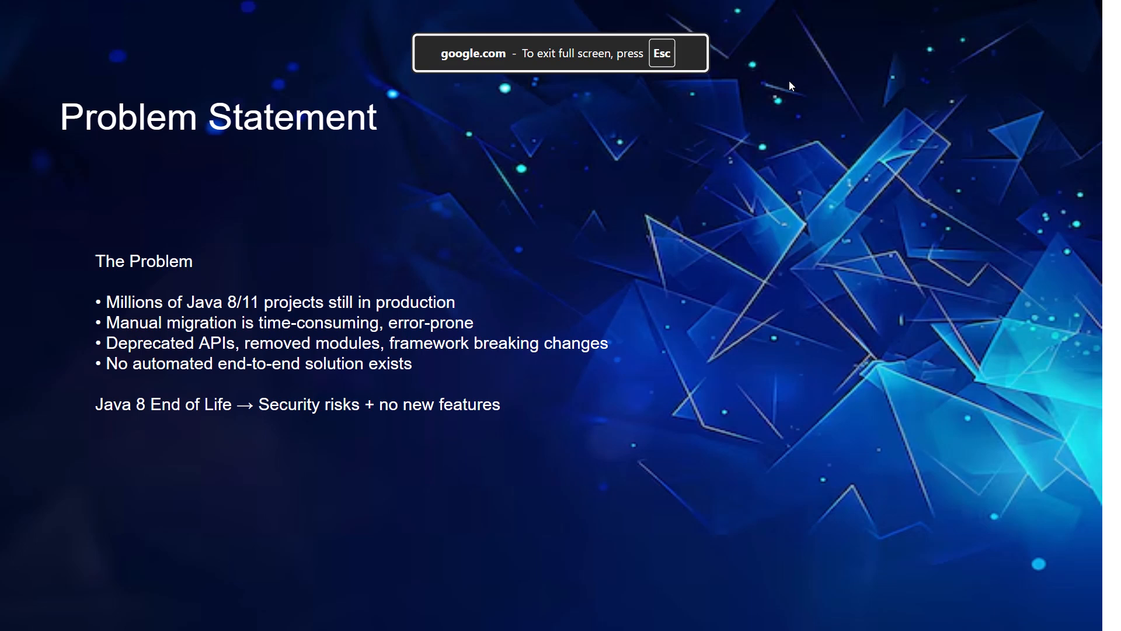
key(Left)
key(Right)
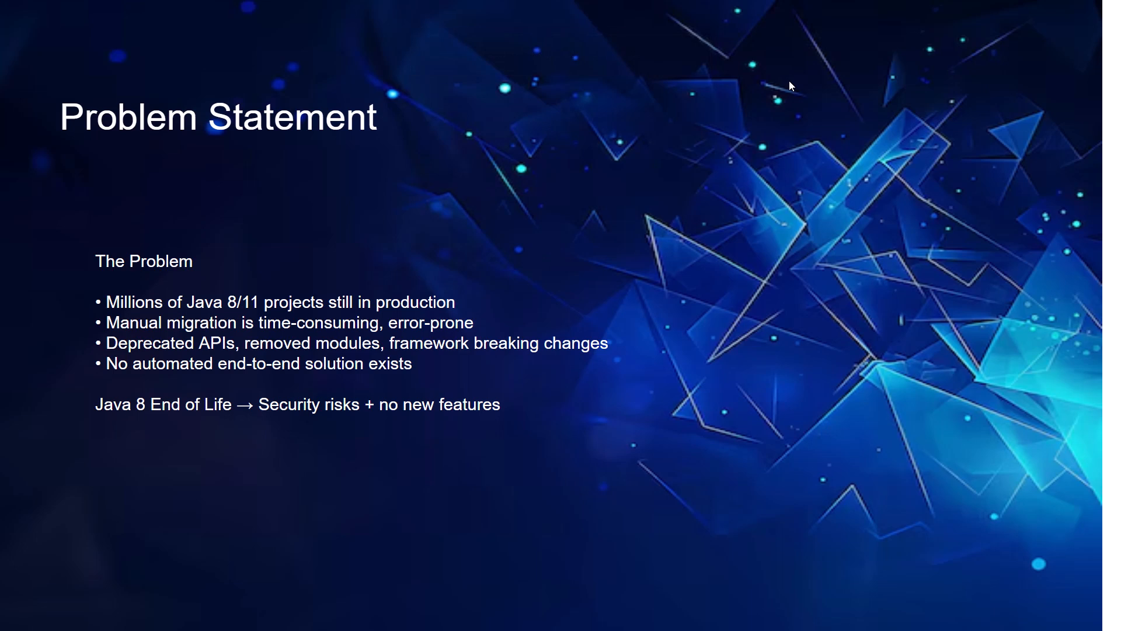
key(Escape)
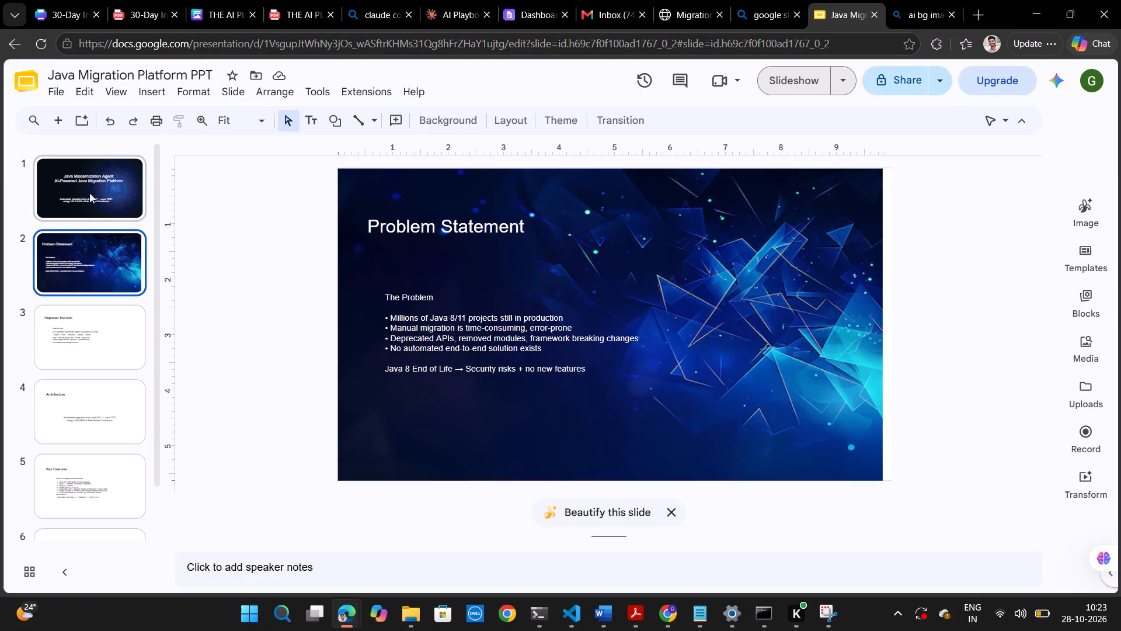
click(74, 194)
click(97, 327)
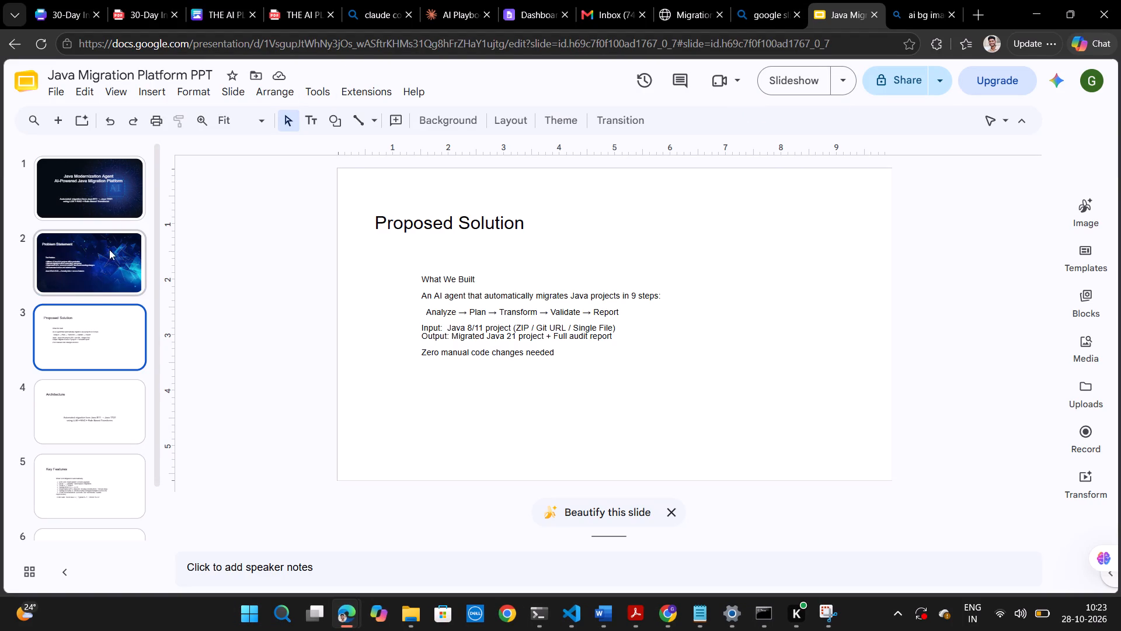
click(108, 258)
For the Proposed Solution slide, find and copy the "concept AI machine learning artificial intelligence robot learning" image from the Bing image results.
click(113, 331)
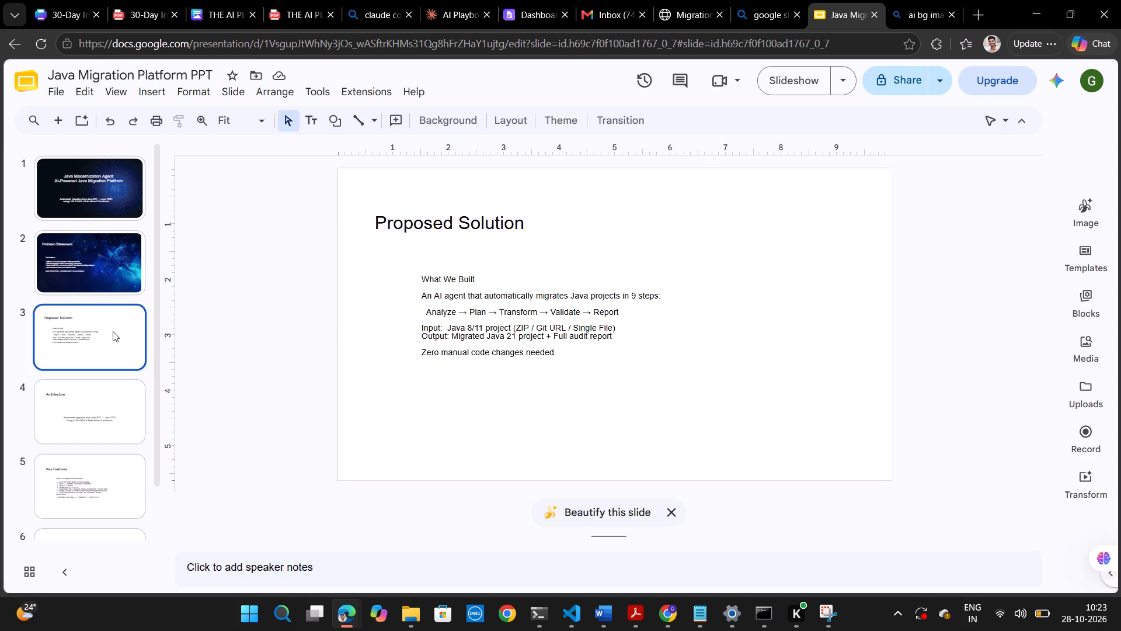
click(915, 4)
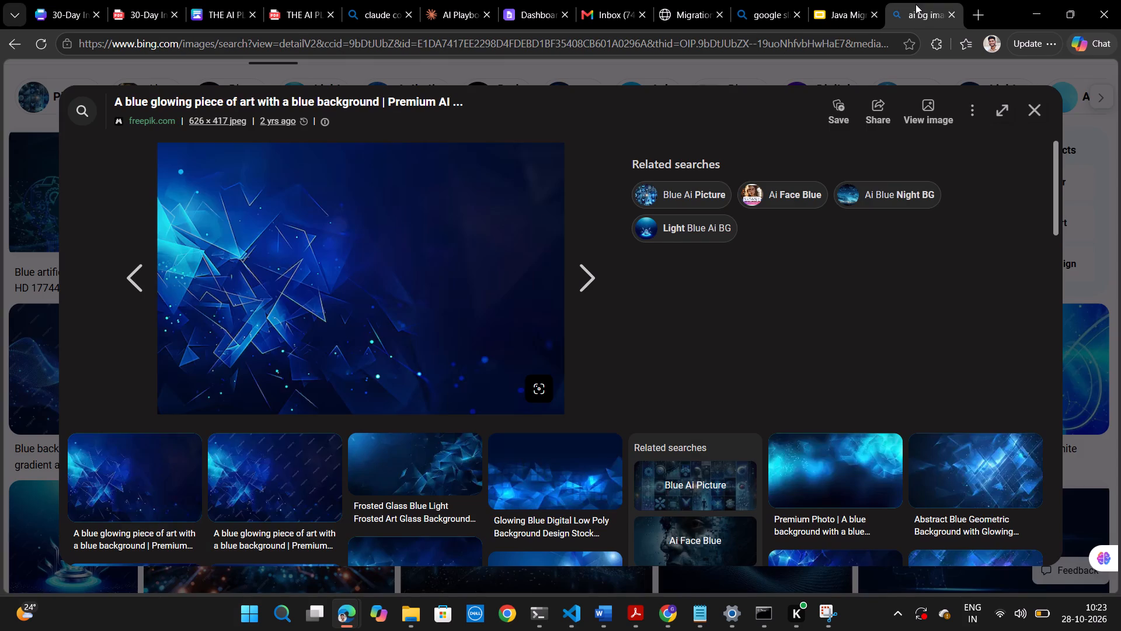
scroll(726, 439, down, 6)
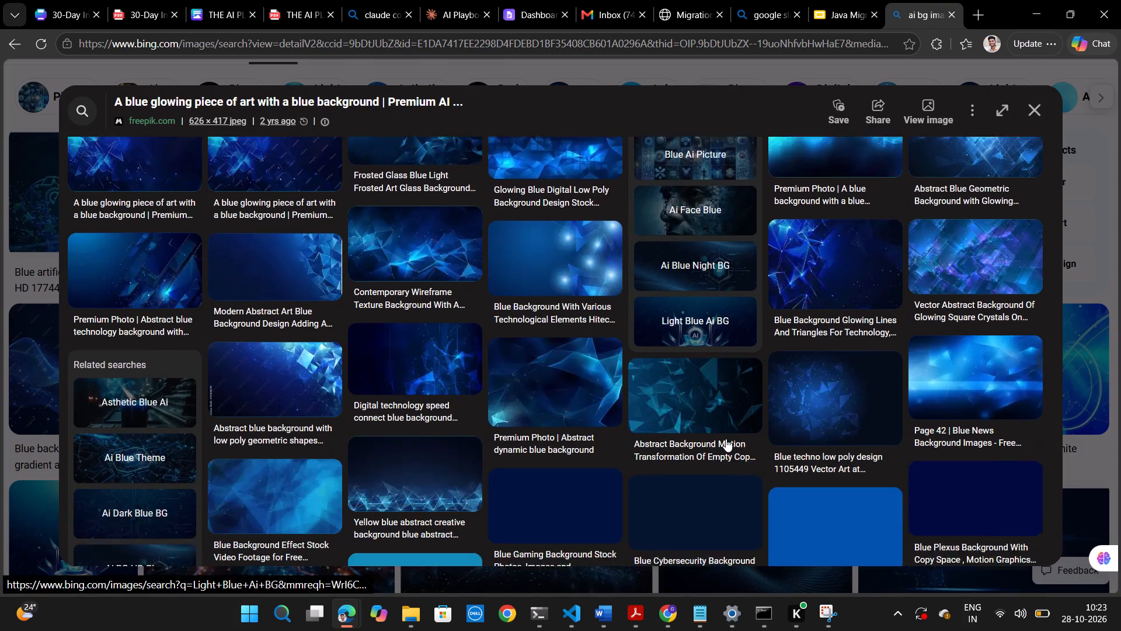
scroll(726, 439, down, 1)
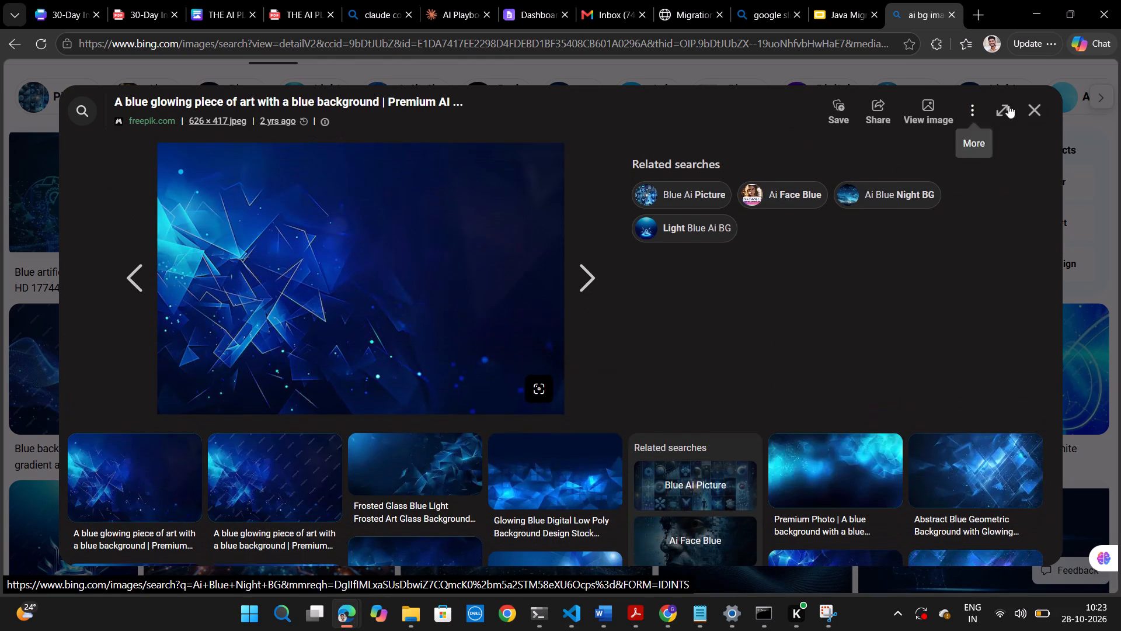
click(1031, 102)
scroll(682, 377, down, 1)
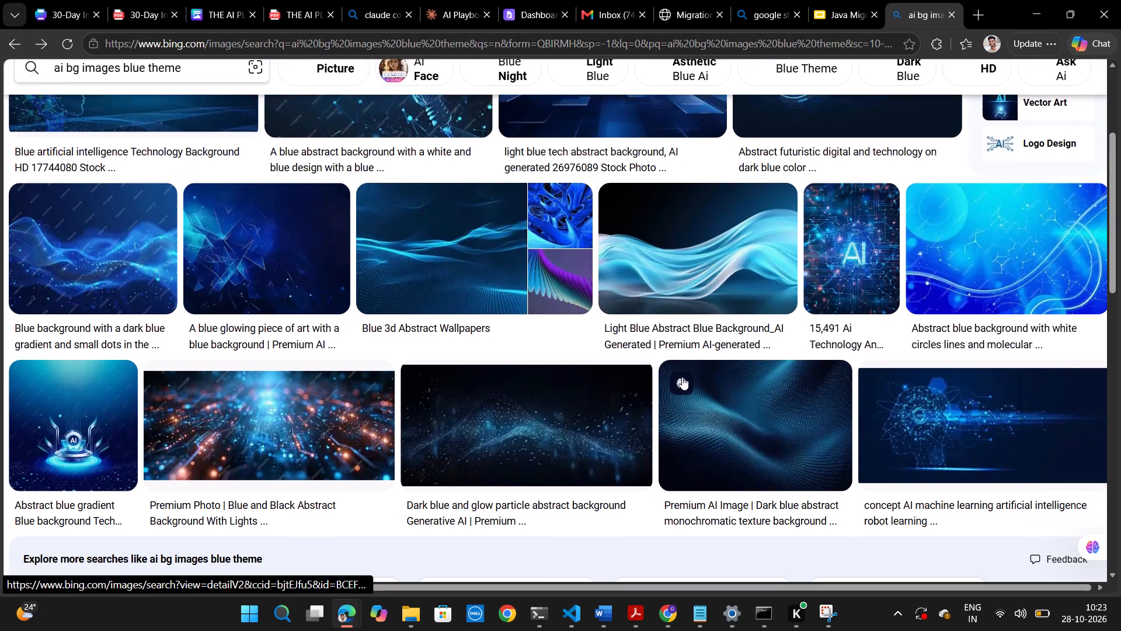
scroll(682, 377, down, 1)
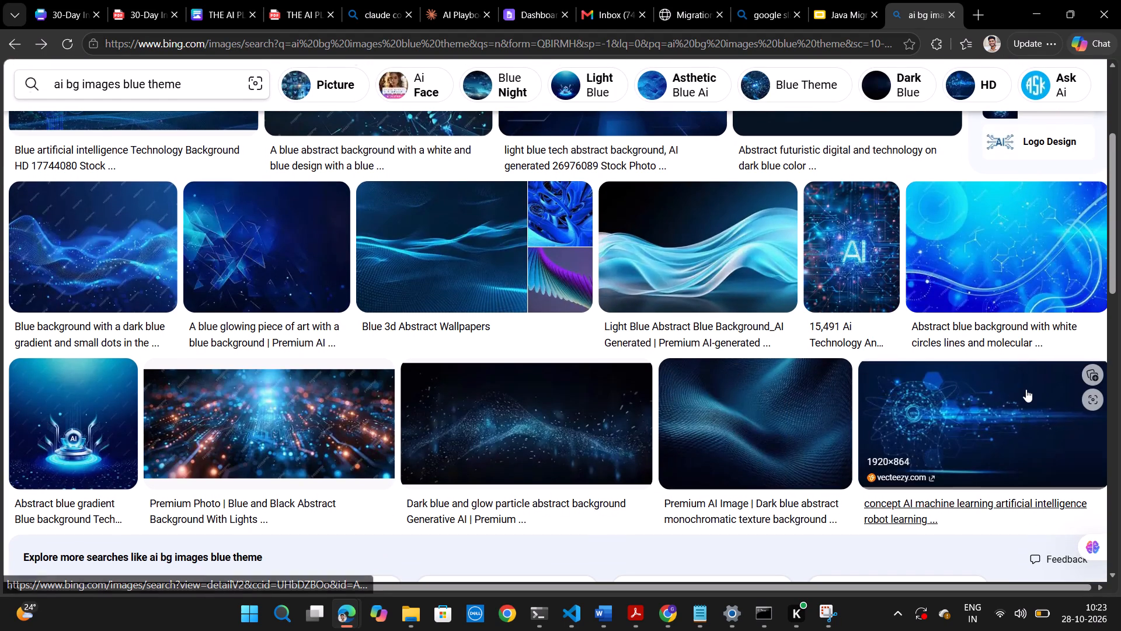
click(1026, 389)
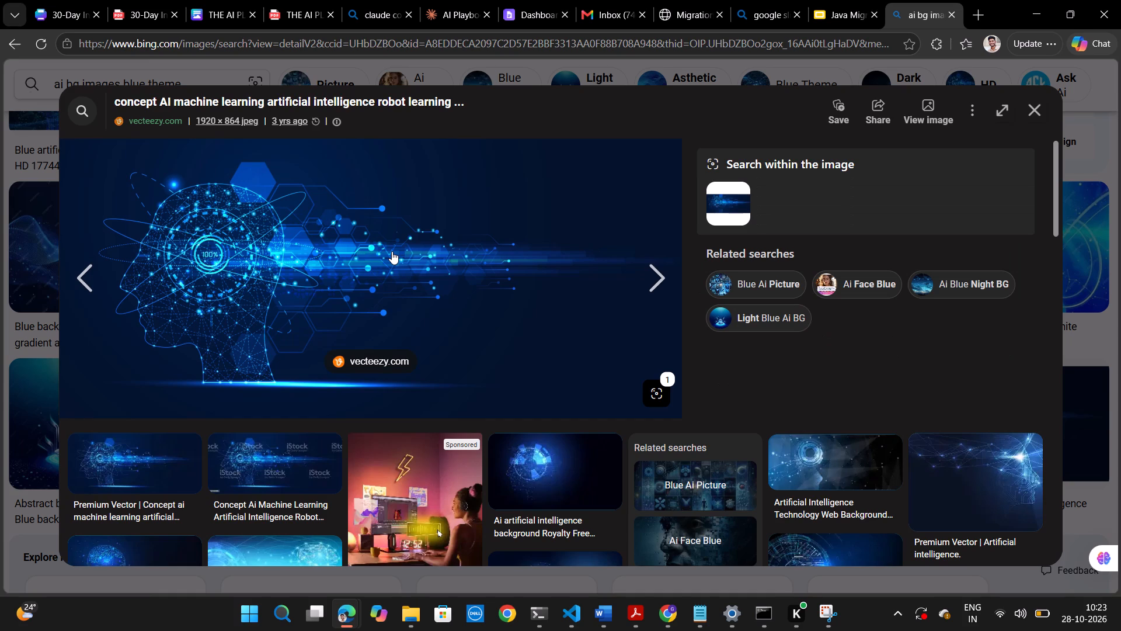
right_click(392, 251)
click(469, 318)
Paste the AI head image onto the Proposed Solution slide in Google Slides and stretch it to the slide's top and bottom edges.
click(839, 16)
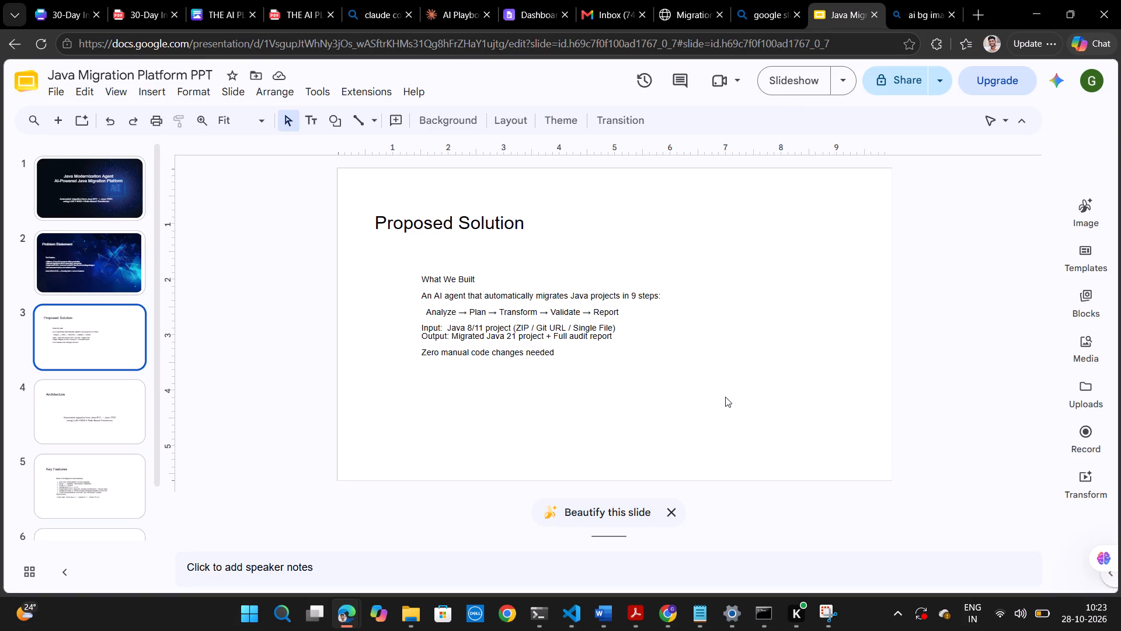
click(723, 396)
key(ctrl+v)
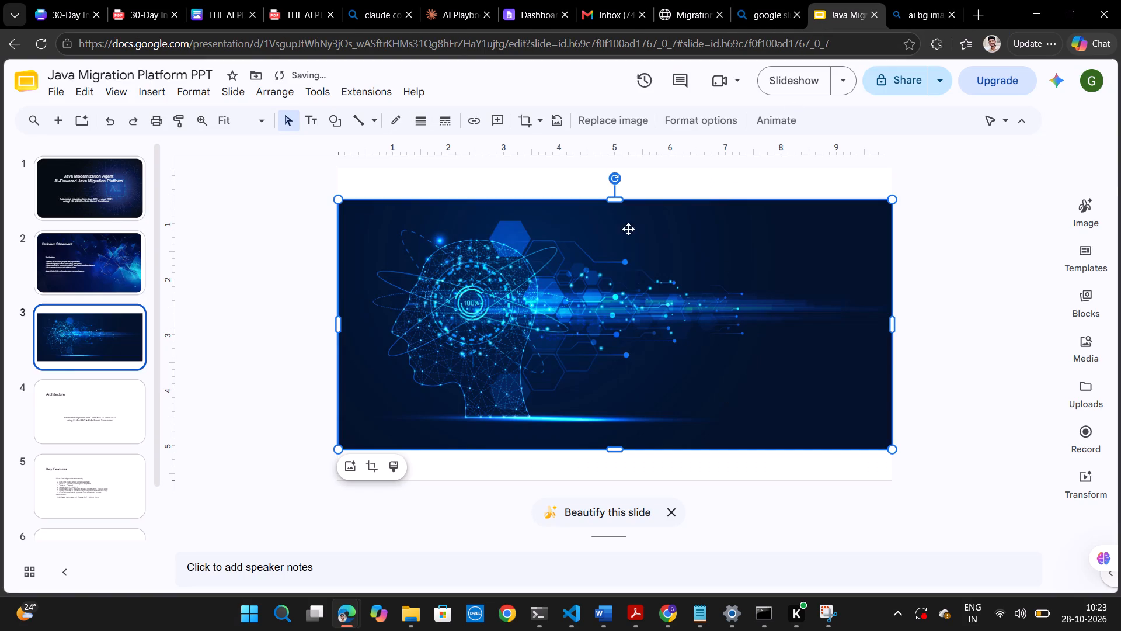
drag(614, 202, 614, 171)
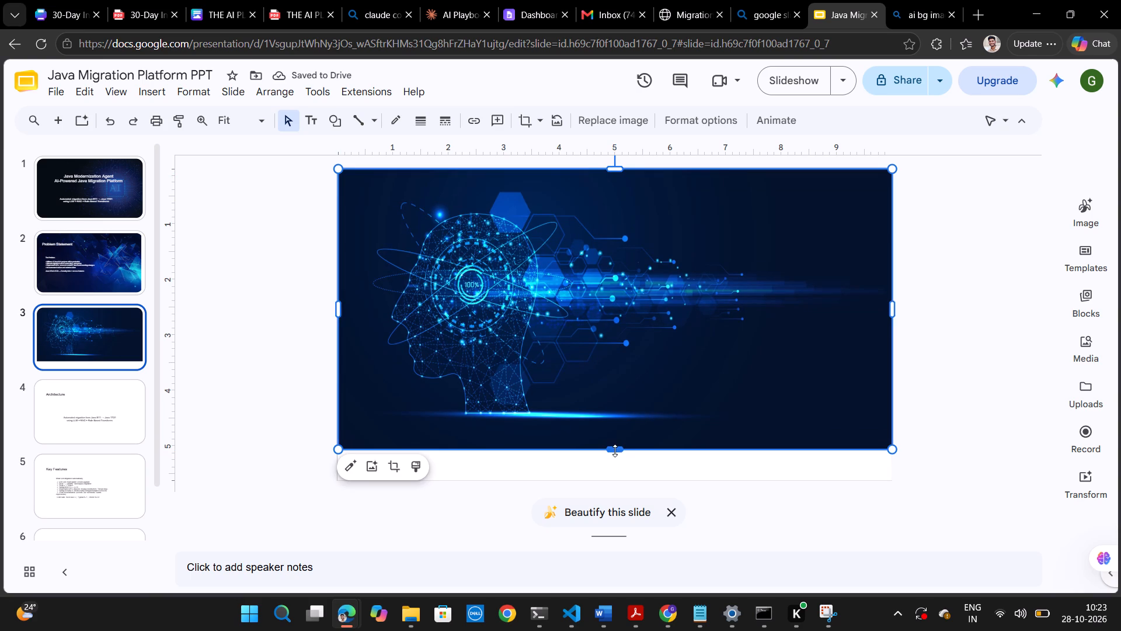
drag(615, 450, 615, 480)
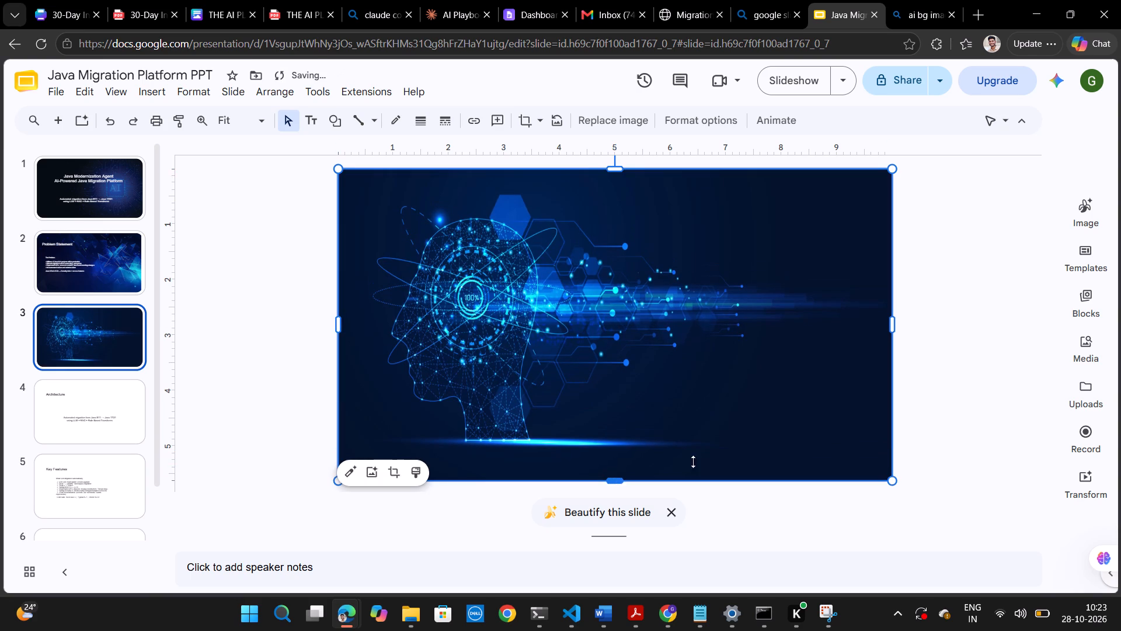
click(913, 450)
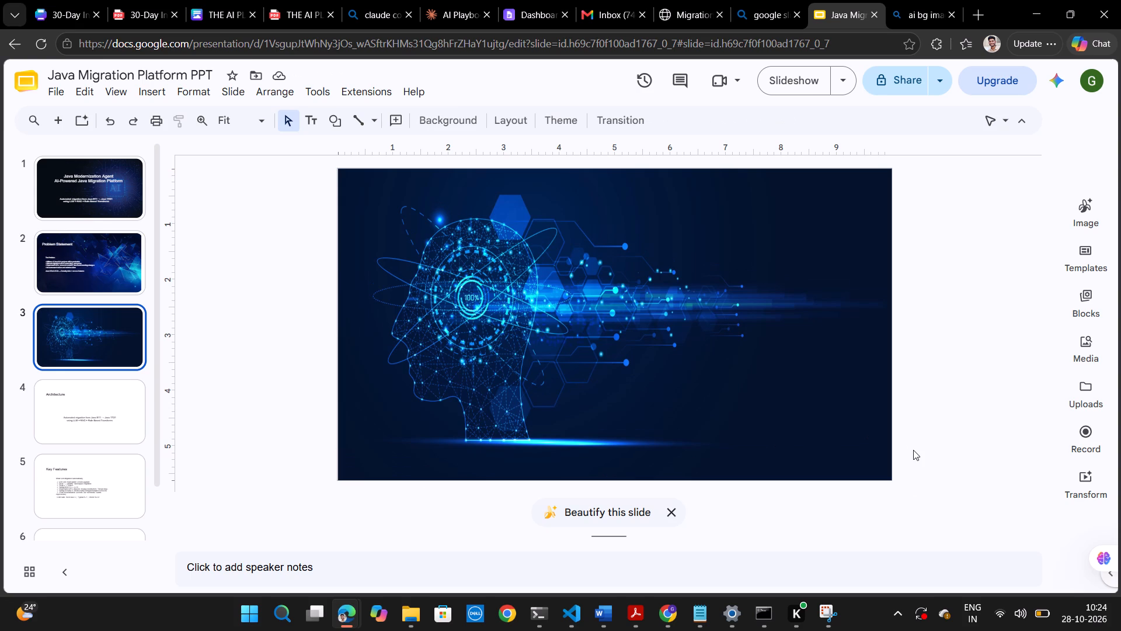
Send the AI head image to the back, behind the Proposed Solution slide's text.
right_click(784, 383)
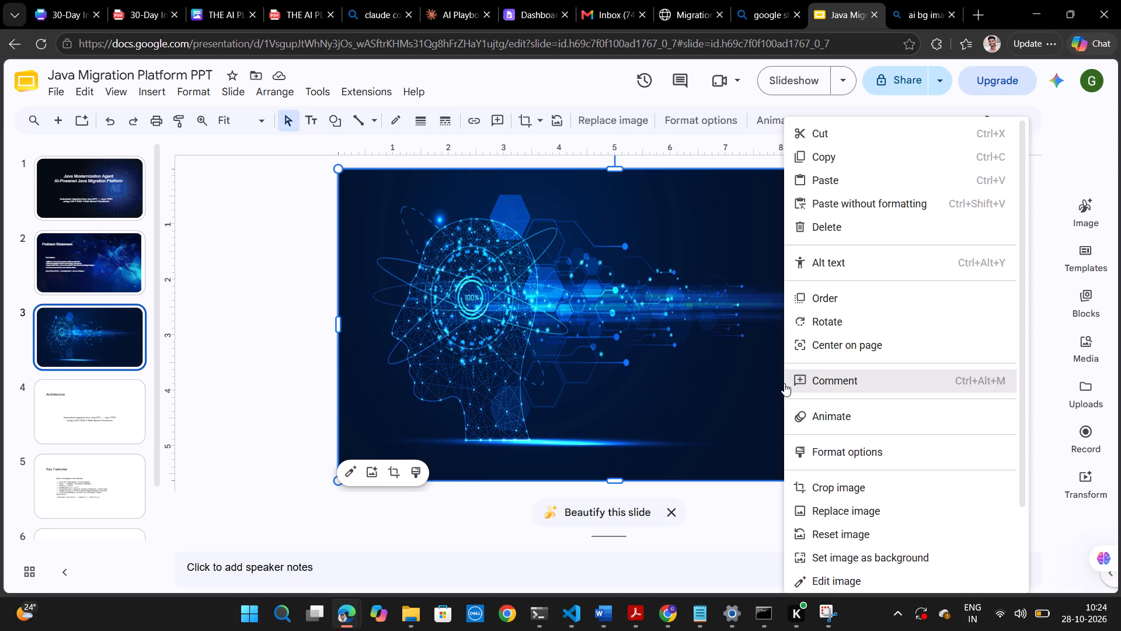
click(865, 292)
click(659, 377)
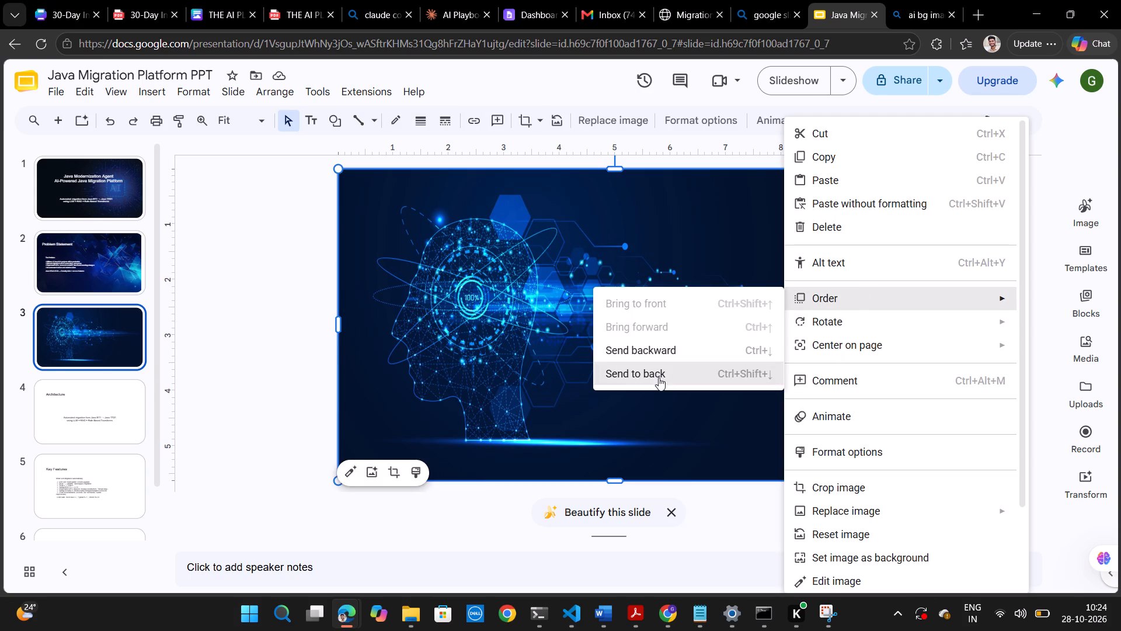
Set the "Proposed Solution" title text to white.
click(951, 450)
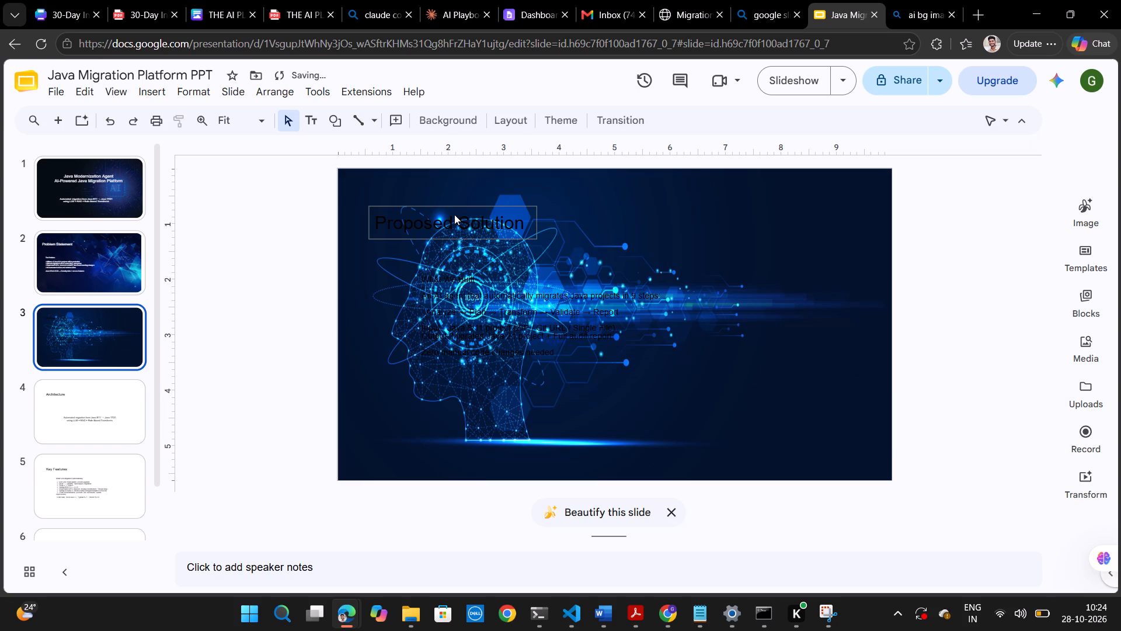
click(447, 220)
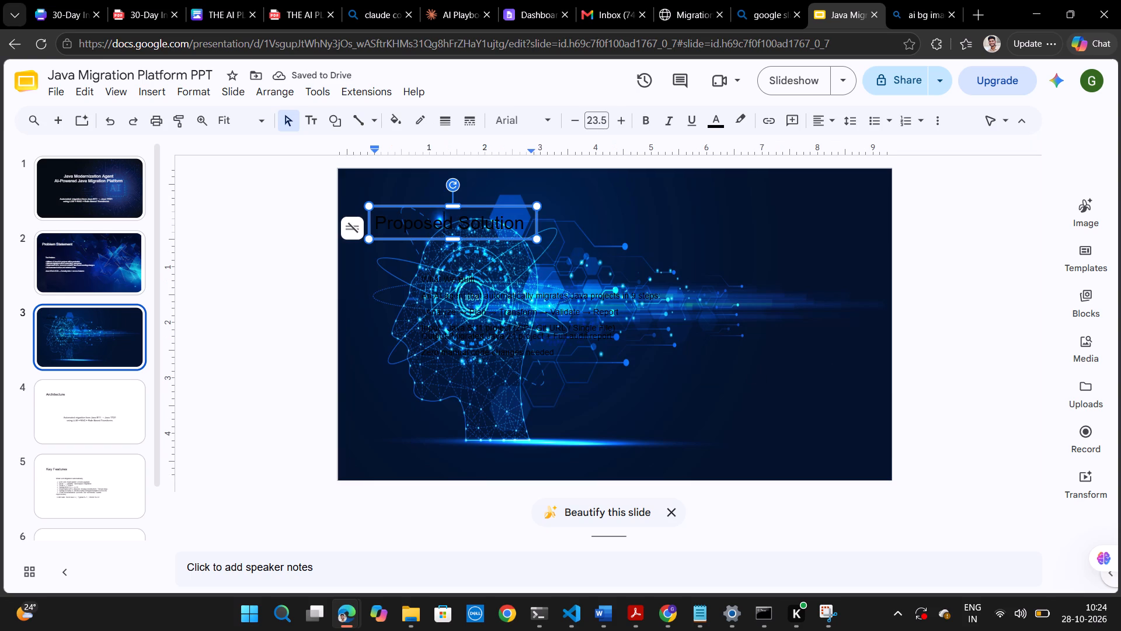
click(433, 226)
key(ctrl+a)
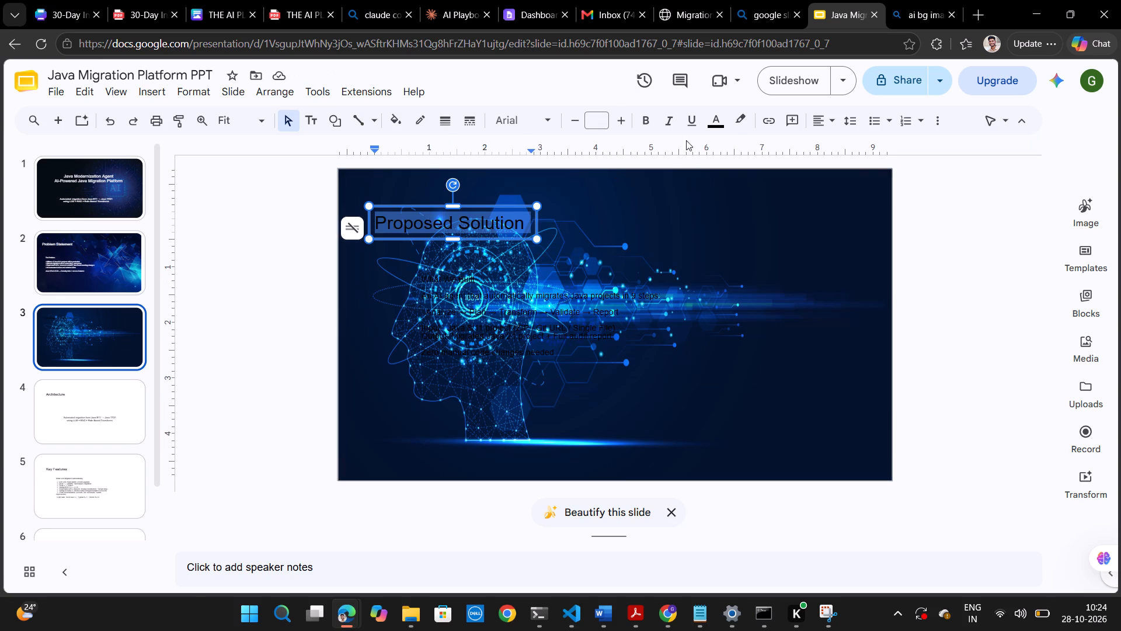
click(717, 122)
click(734, 169)
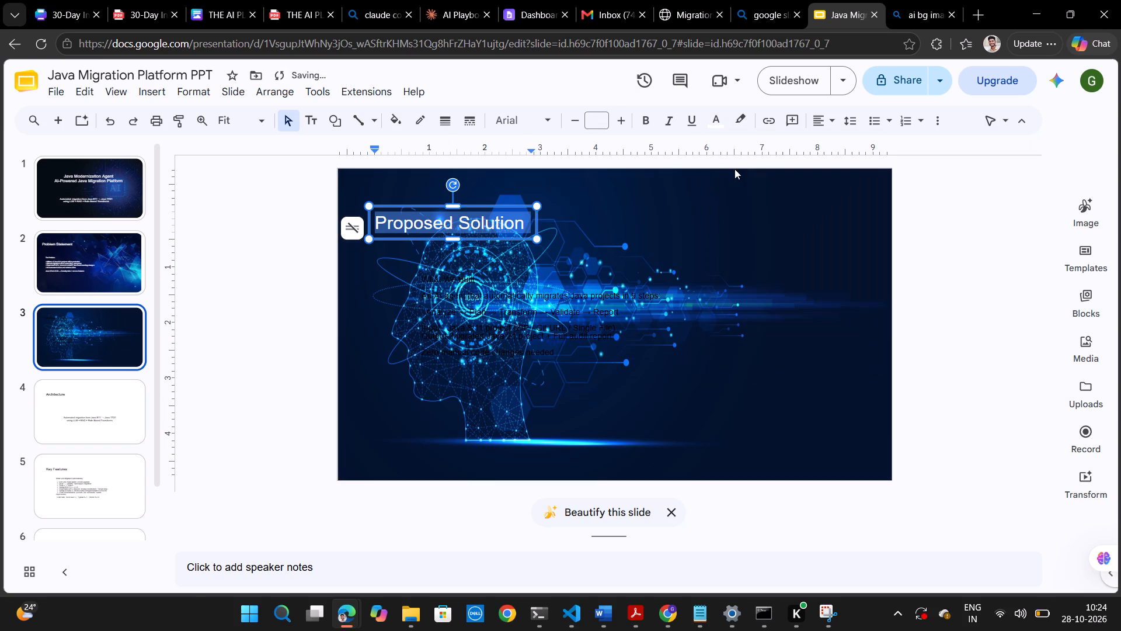
click(973, 318)
Move the "Proposed Solution" title to the upper right of the slide, clear of the AI head graphic.
click(406, 226)
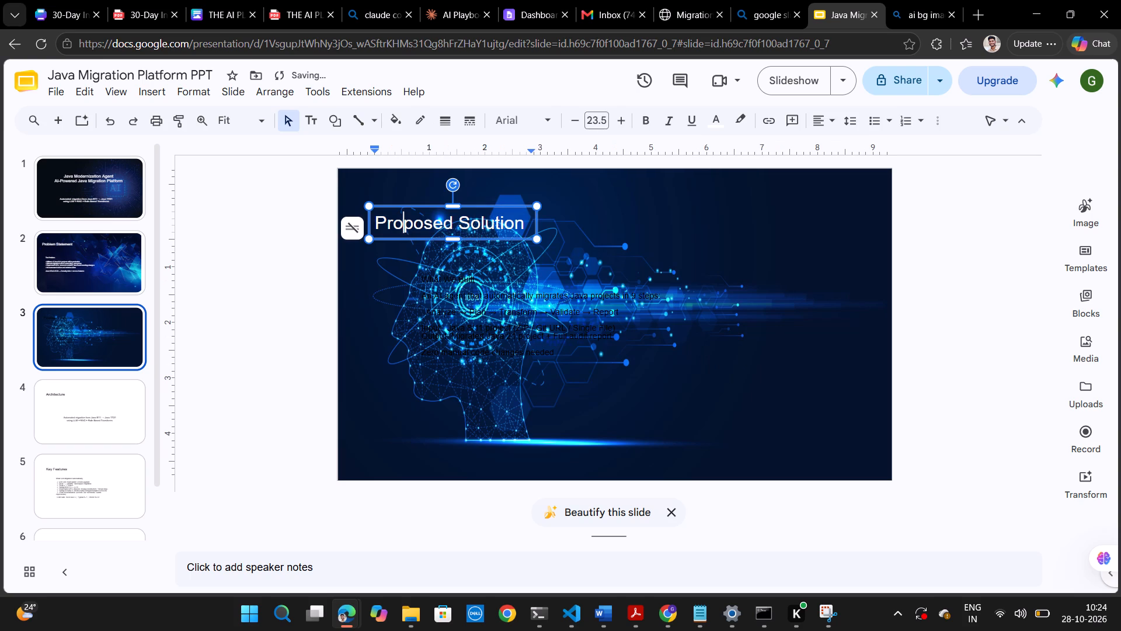
drag(426, 238, 734, 239)
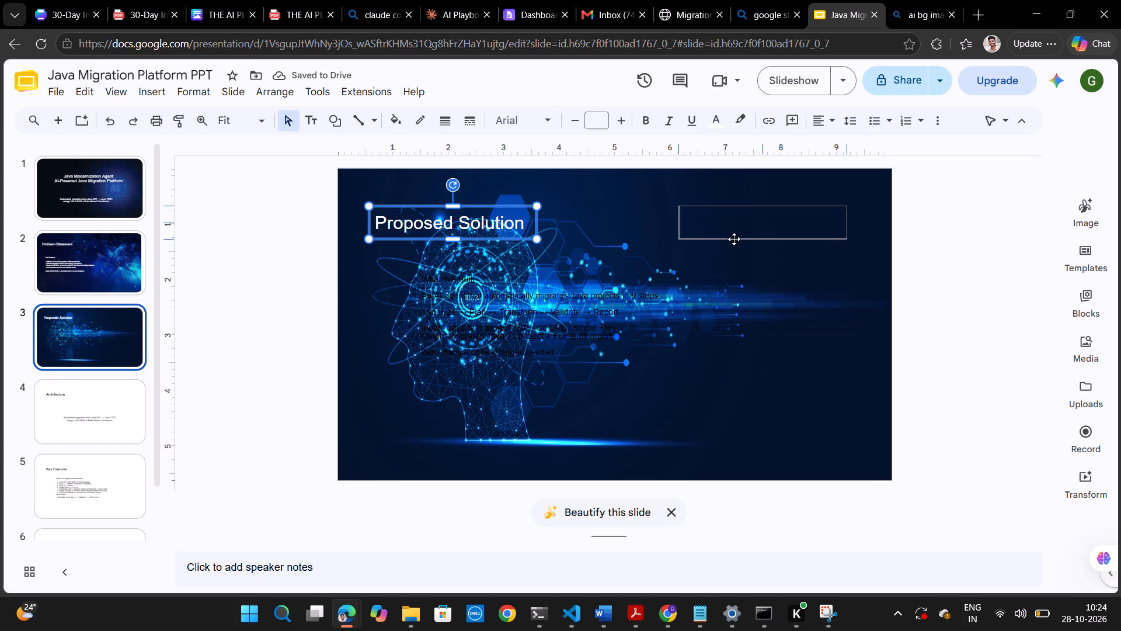
drag(734, 239, 723, 242)
Set all the body text in the "What We Built" text box to white.
click(488, 325)
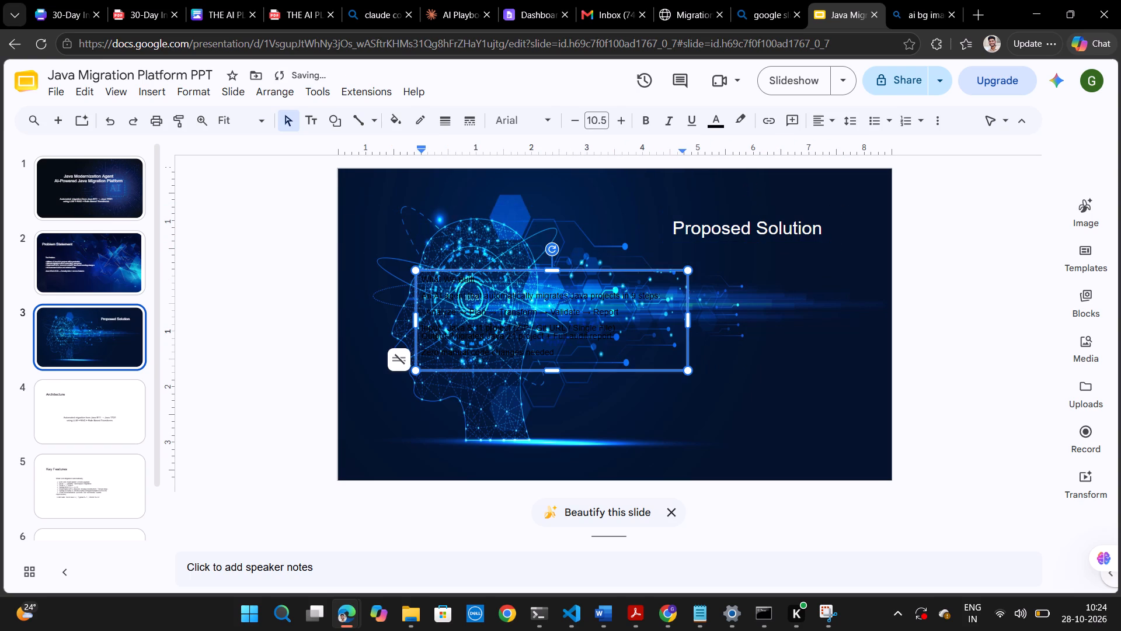
key(ctrl+a)
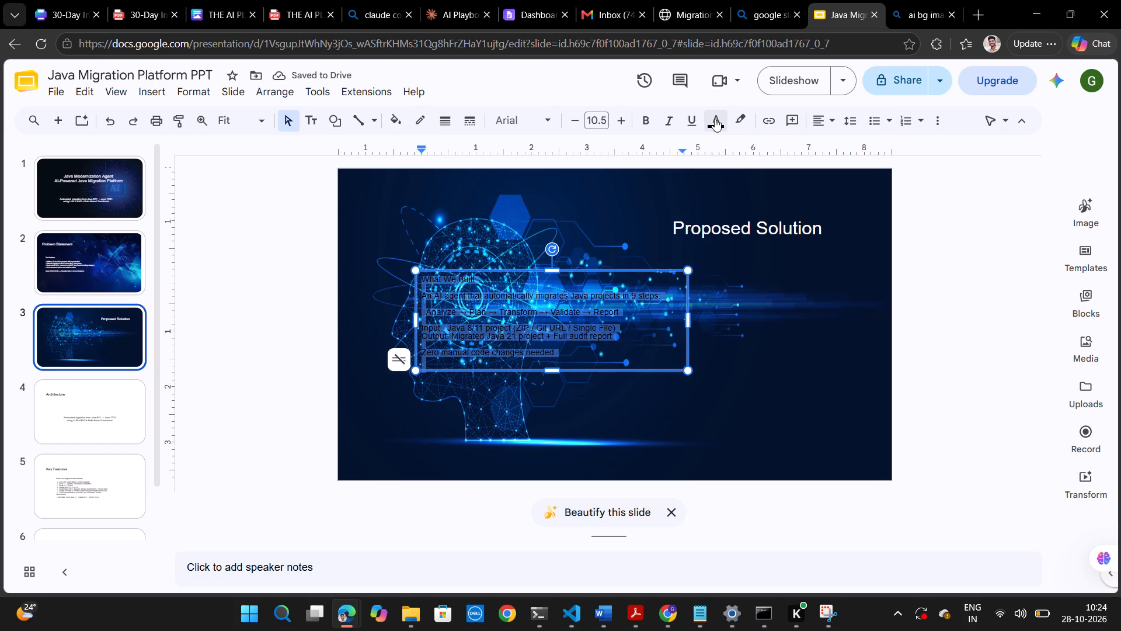
click(715, 119)
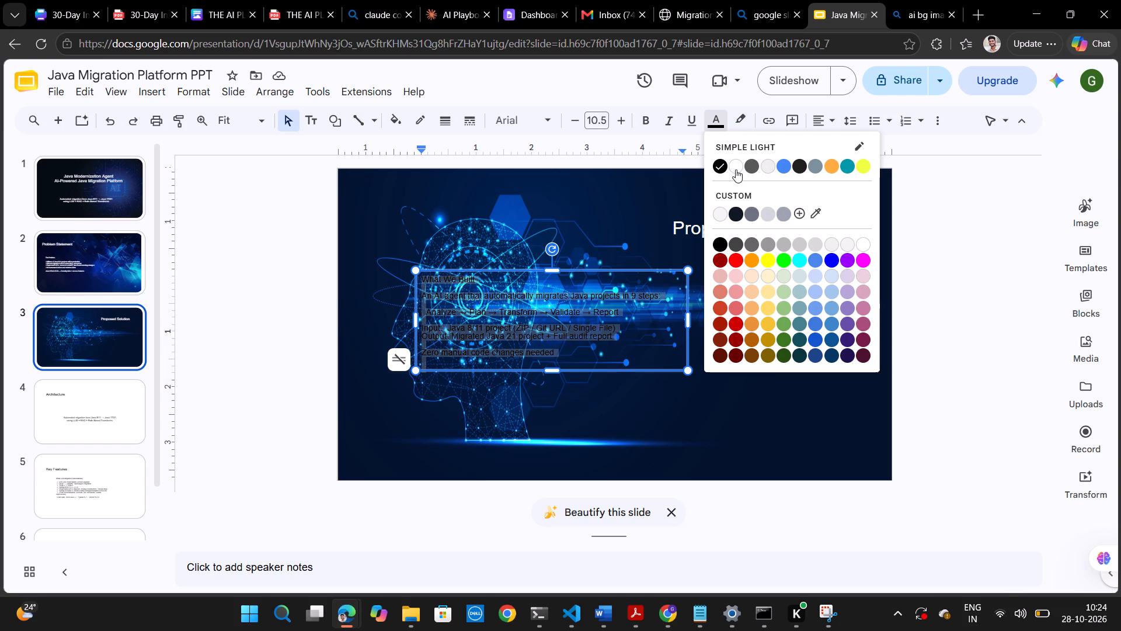
right_click(736, 169)
click(736, 169)
click(736, 169)
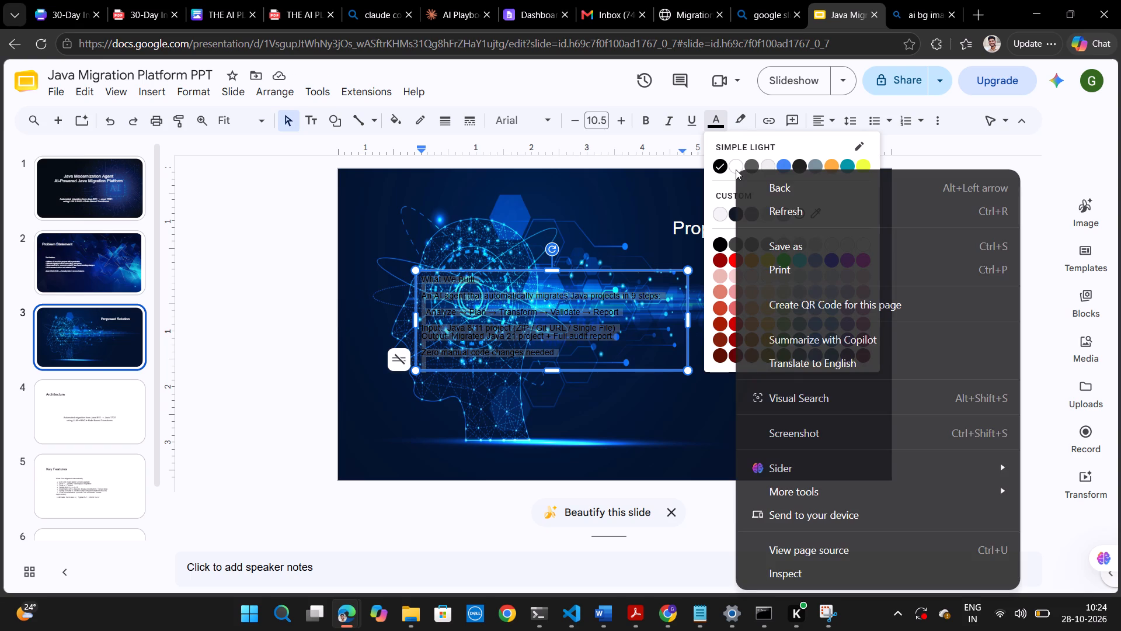
click(734, 164)
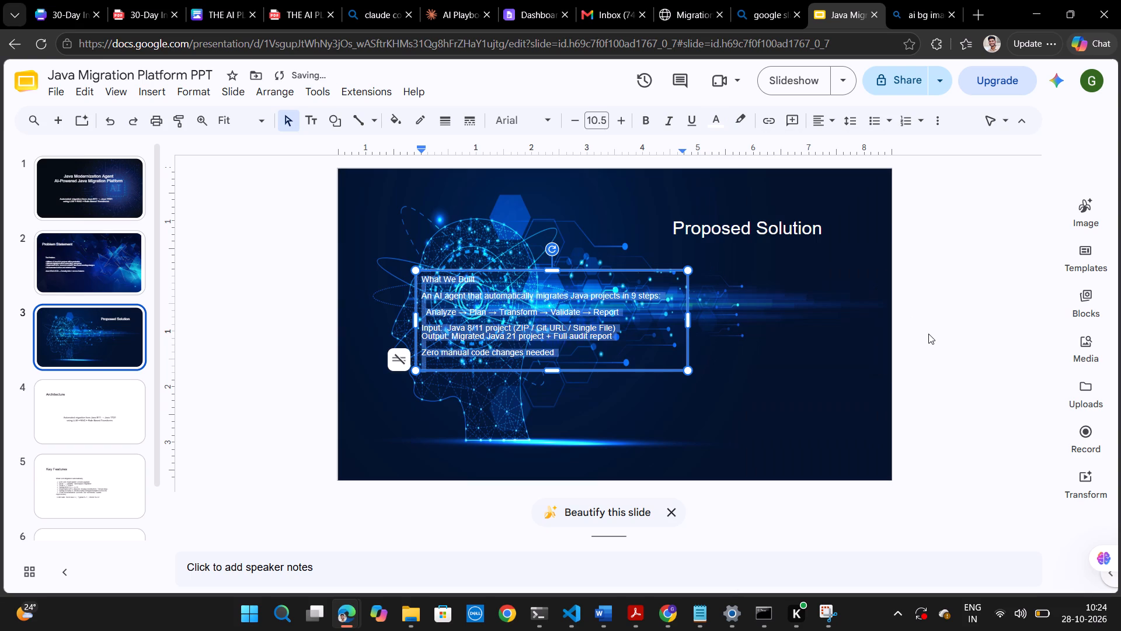
click(928, 334)
Move the "What We Built" text box to the slide's lower right, below the title and the bright light streak.
click(496, 320)
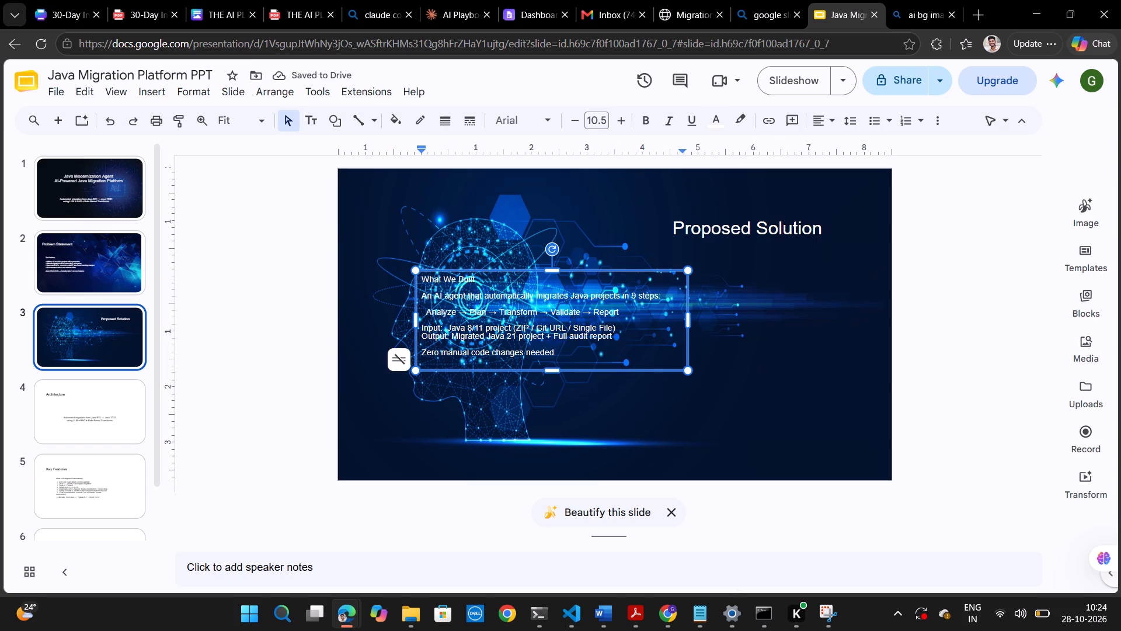
drag(527, 270, 661, 299)
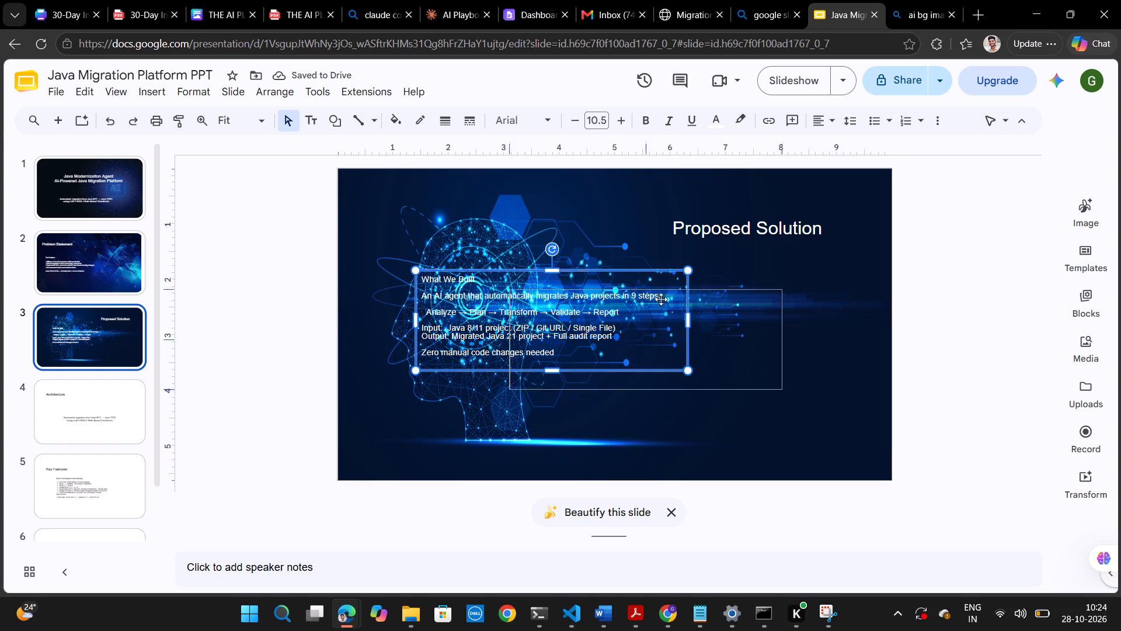
drag(661, 299, 711, 275)
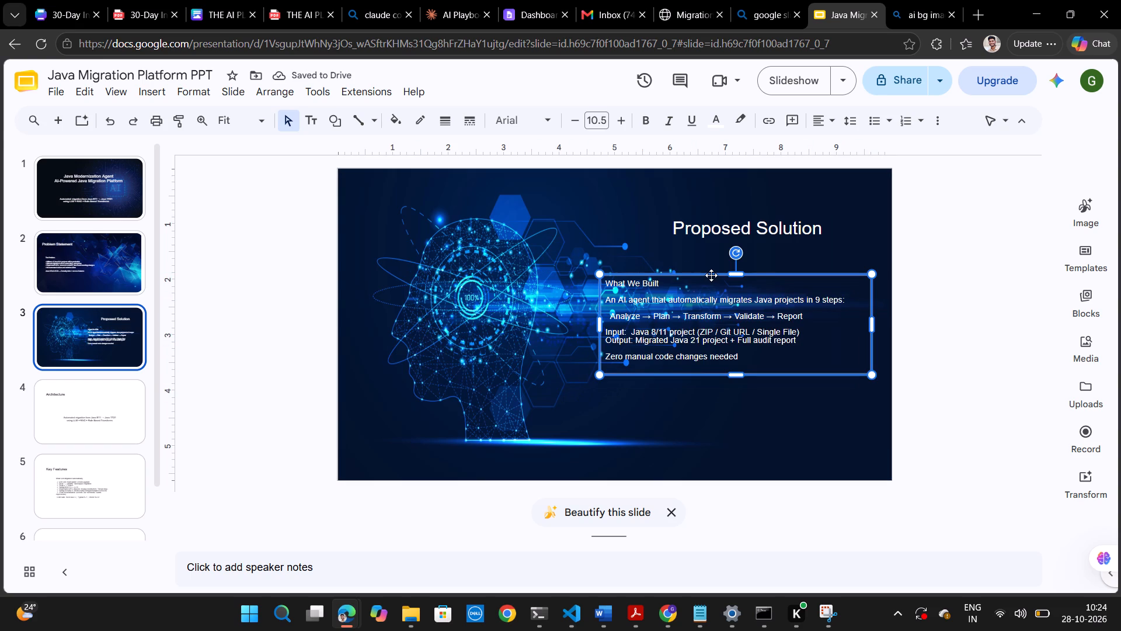
drag(711, 275, 719, 316)
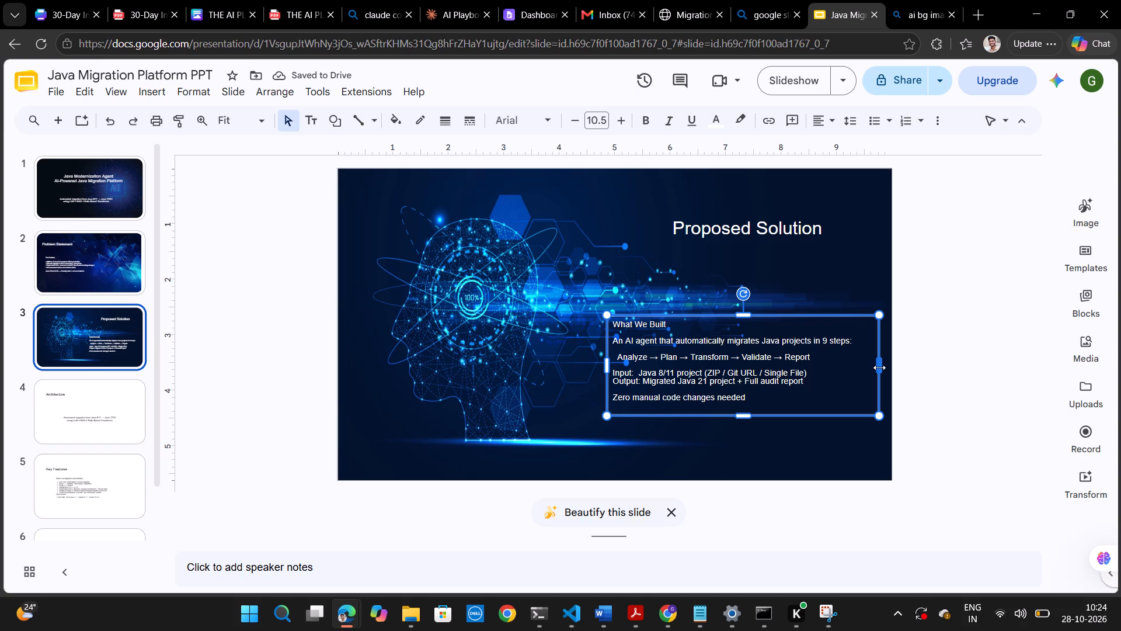
Lower the "Proposed Solution" title so it sits closer above the body text.
click(733, 238)
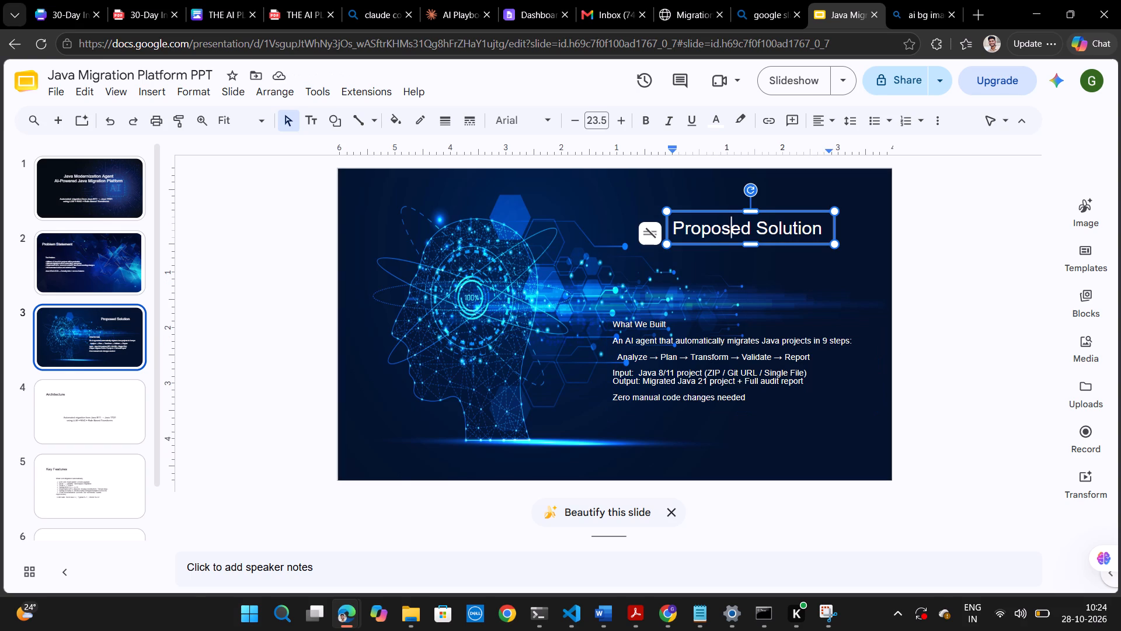
drag(722, 244, 714, 268)
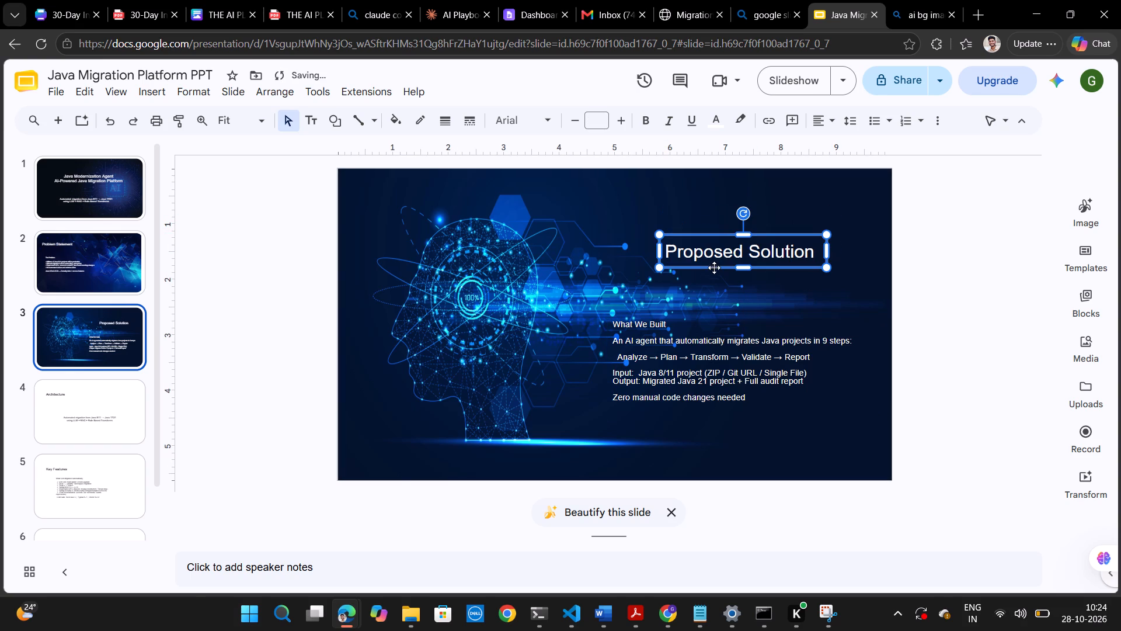
click(921, 342)
click(695, 371)
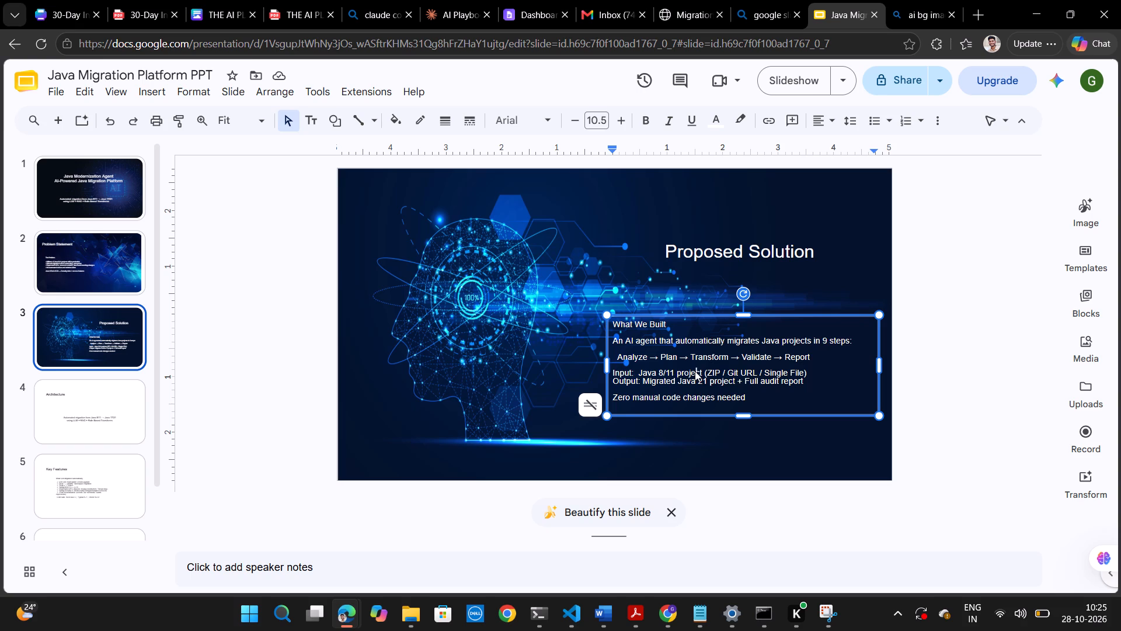
click(913, 387)
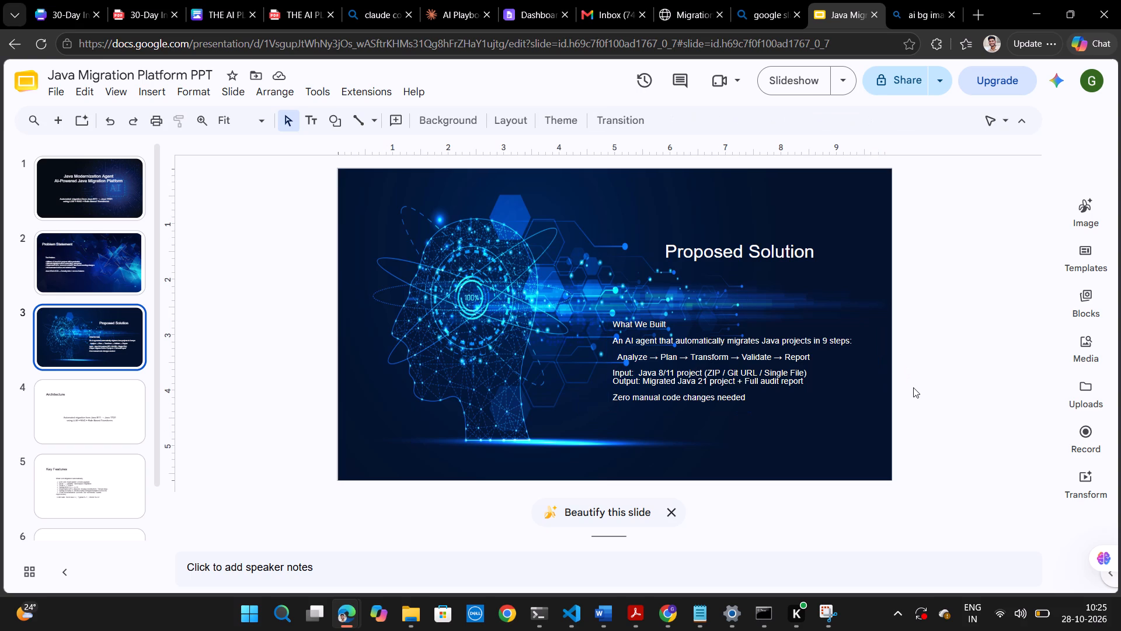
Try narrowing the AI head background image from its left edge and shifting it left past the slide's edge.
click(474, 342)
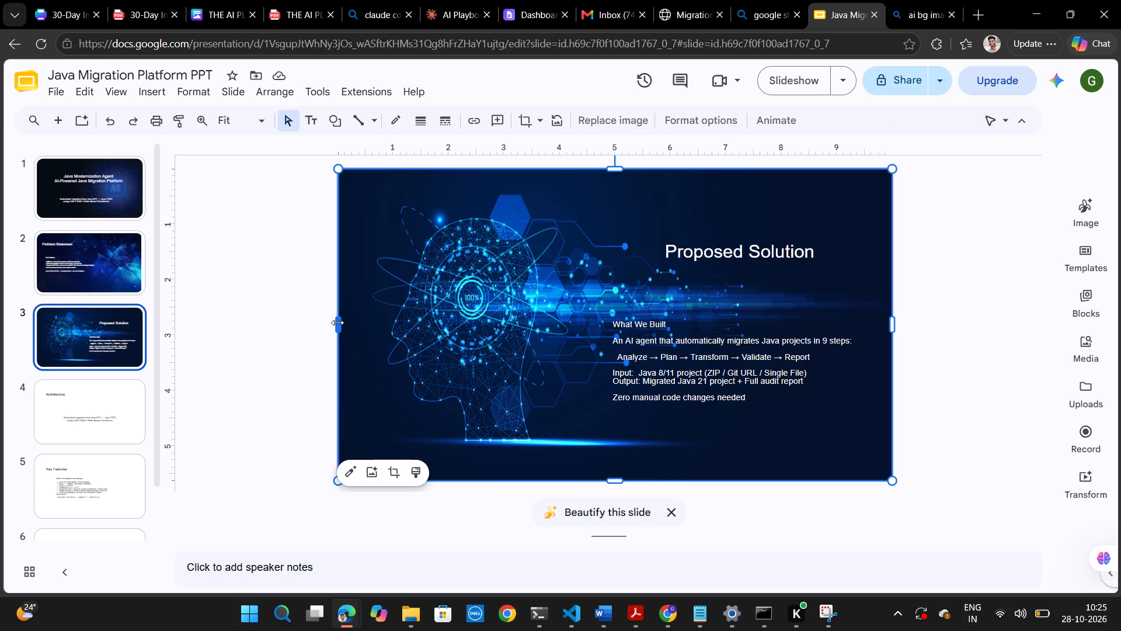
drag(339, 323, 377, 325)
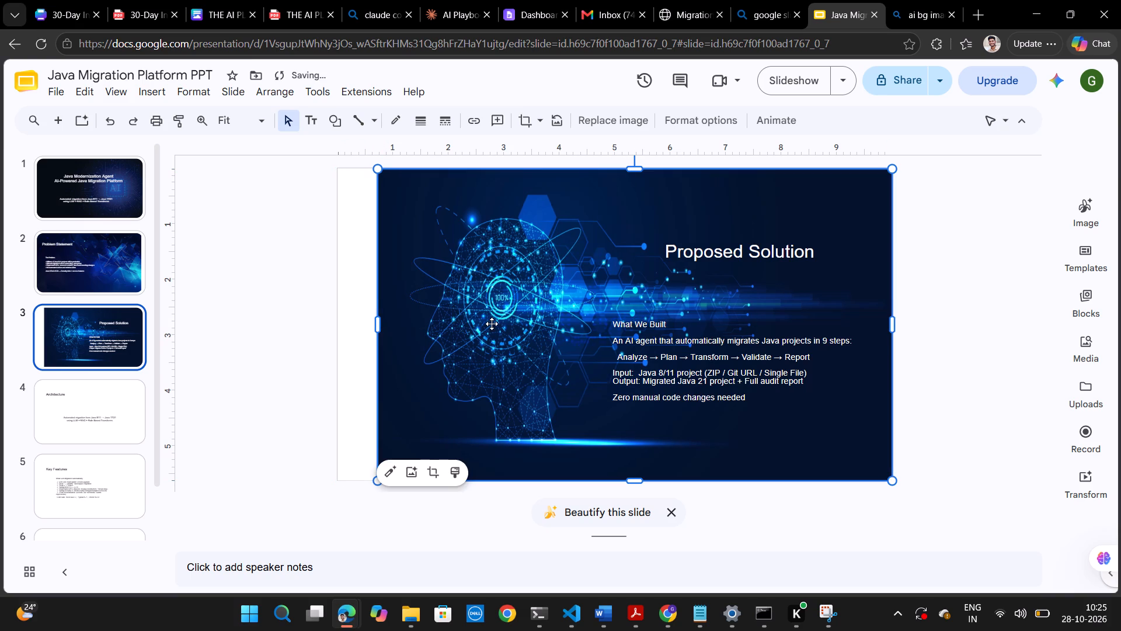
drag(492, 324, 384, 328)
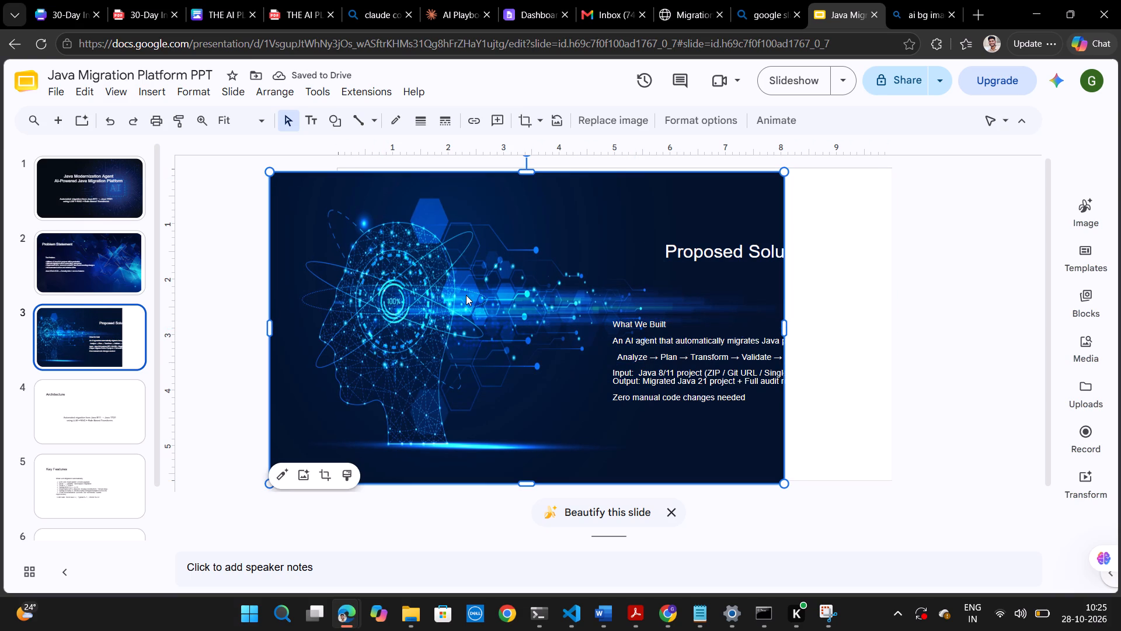
Delete the AI head background image from the Proposed Solution slide.
key(Delete)
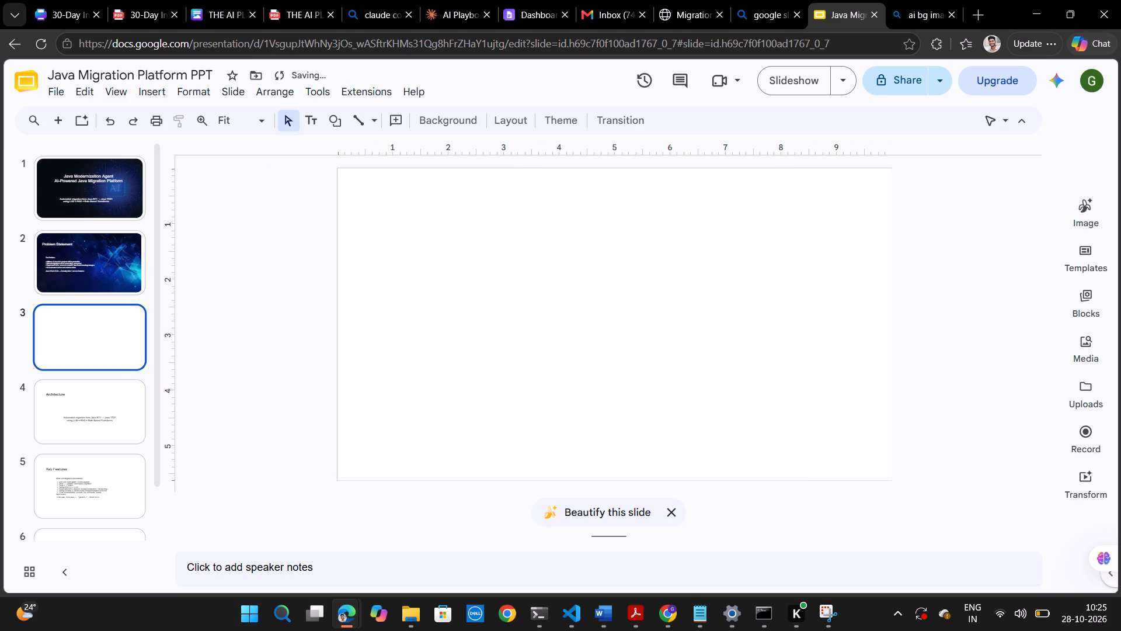
Browse the AI background image search results and copy the circuit-patterned head image titled "Ensemble Modeling: How to Improve Machine Learning".
click(903, 23)
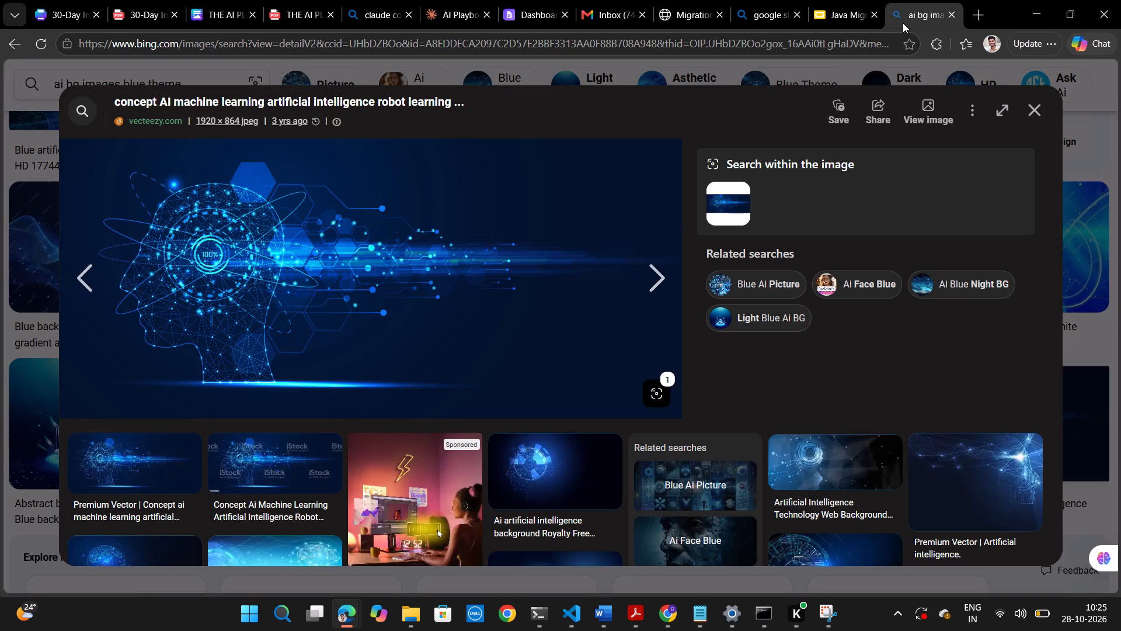
scroll(591, 371, down, 2)
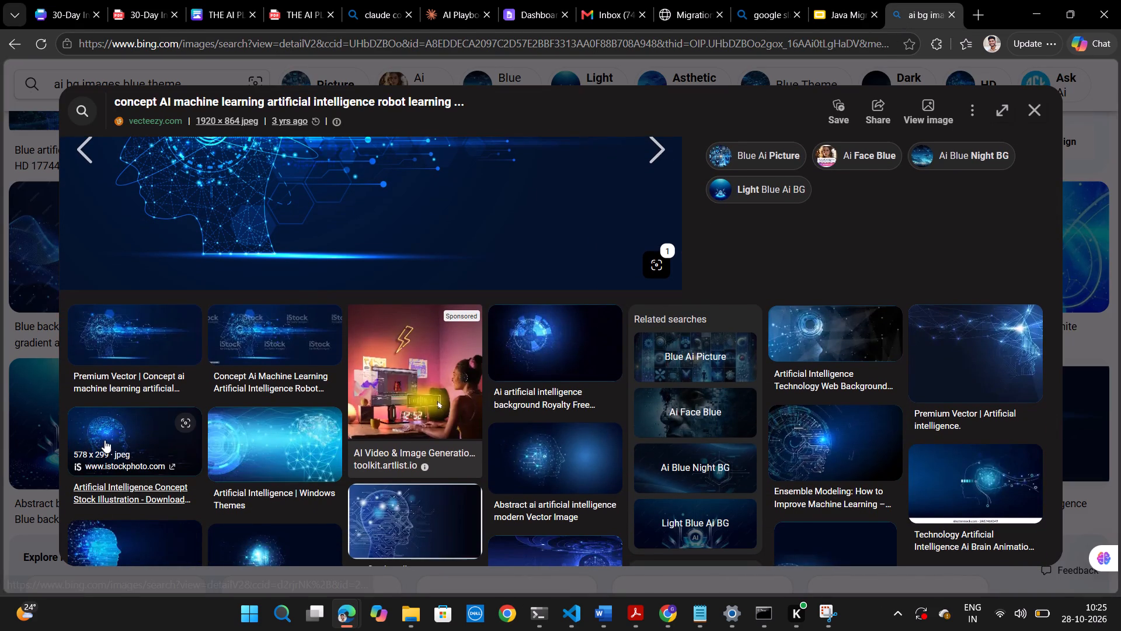
click(120, 429)
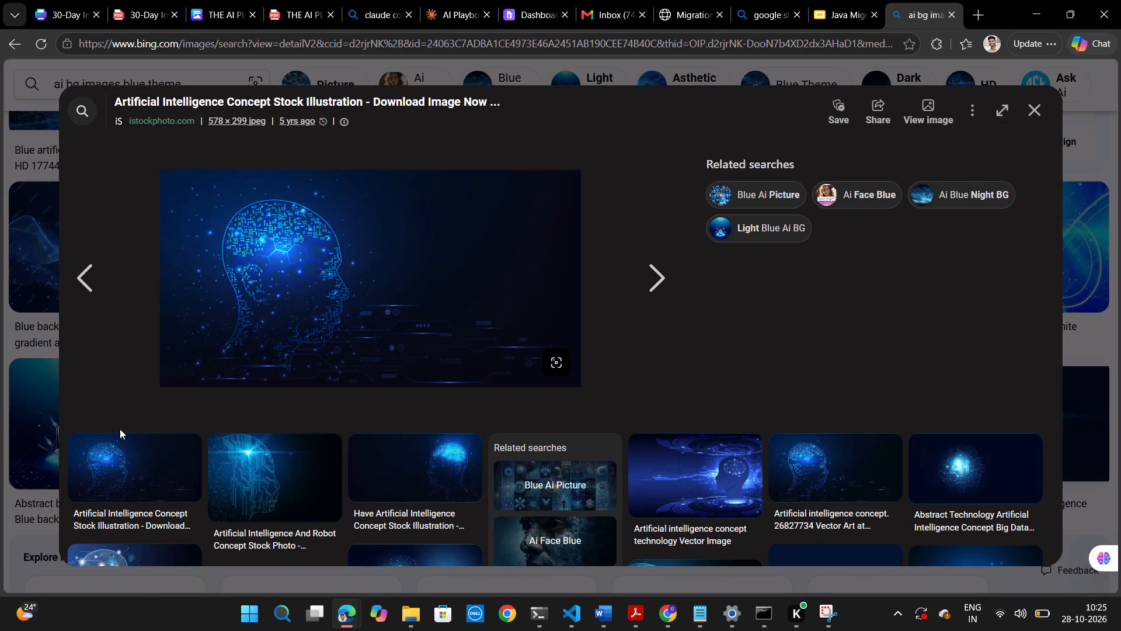
scroll(429, 389, down, 2)
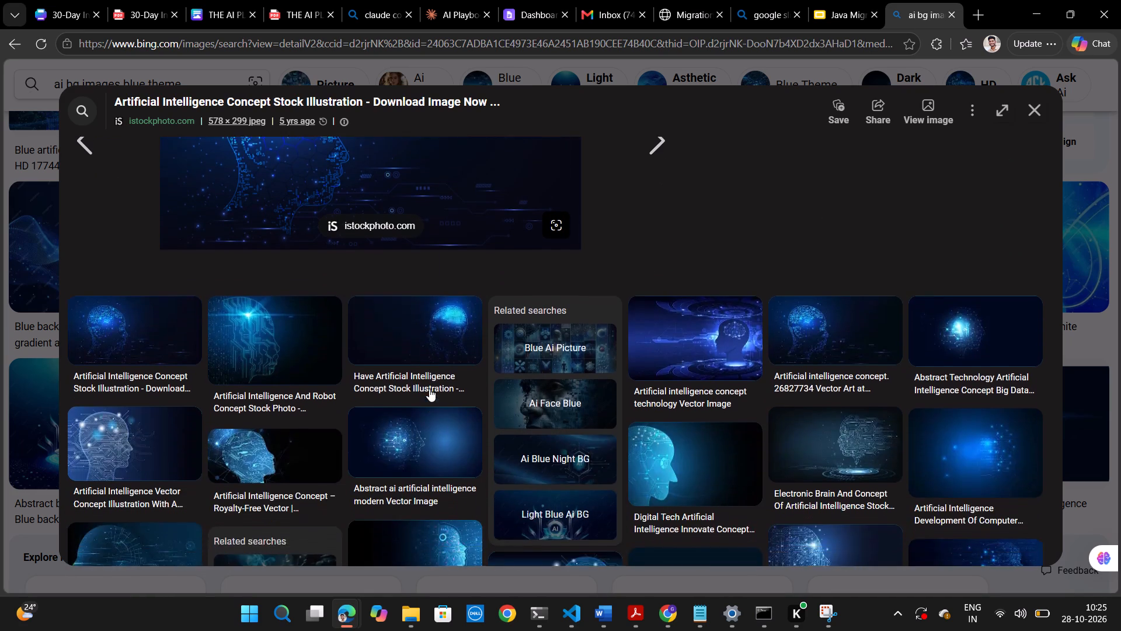
scroll(429, 389, down, 1)
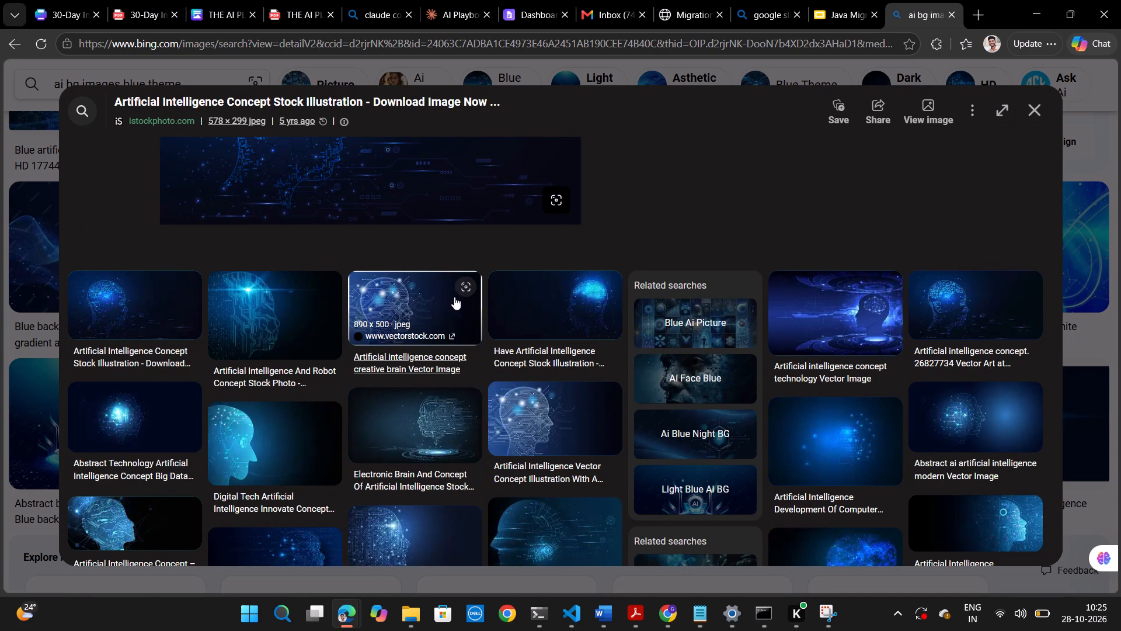
click(405, 294)
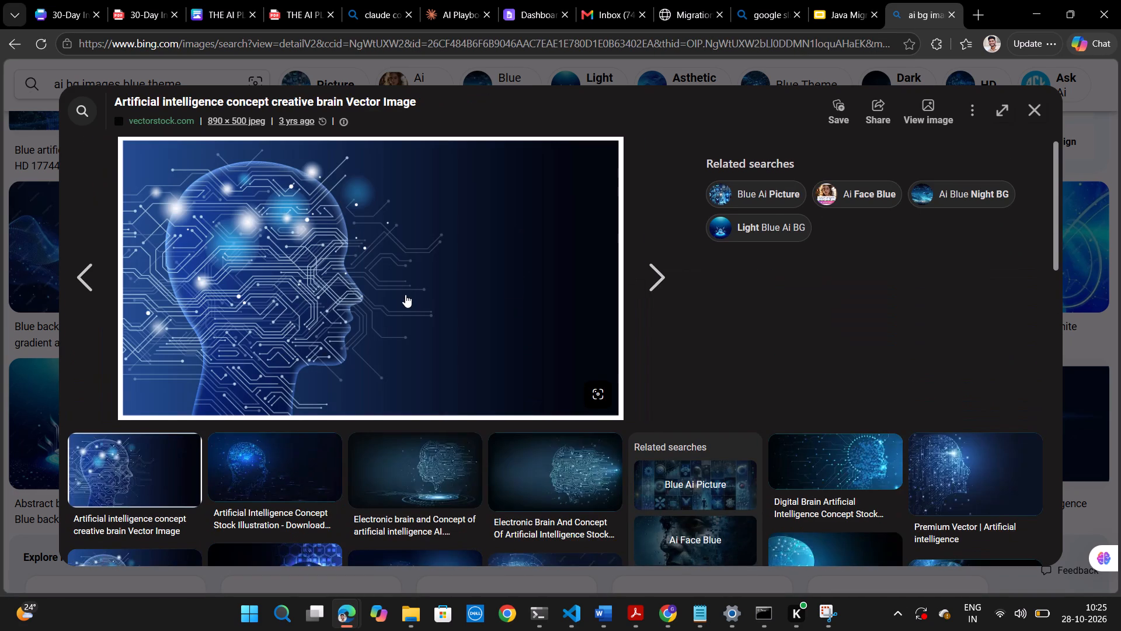
scroll(490, 347, down, 4)
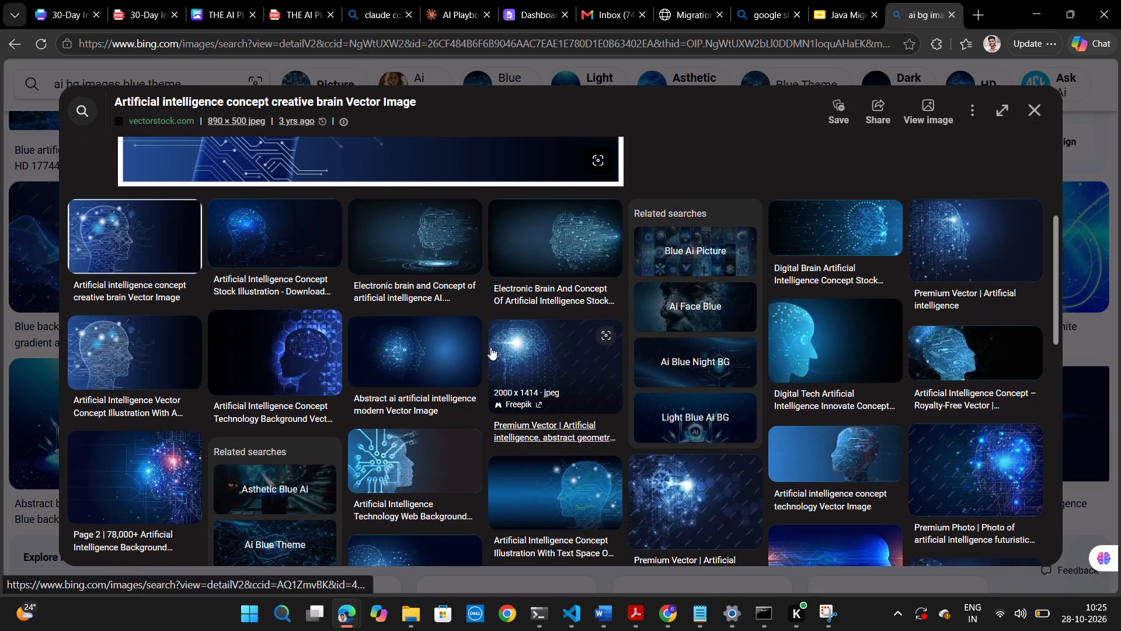
click(1035, 110)
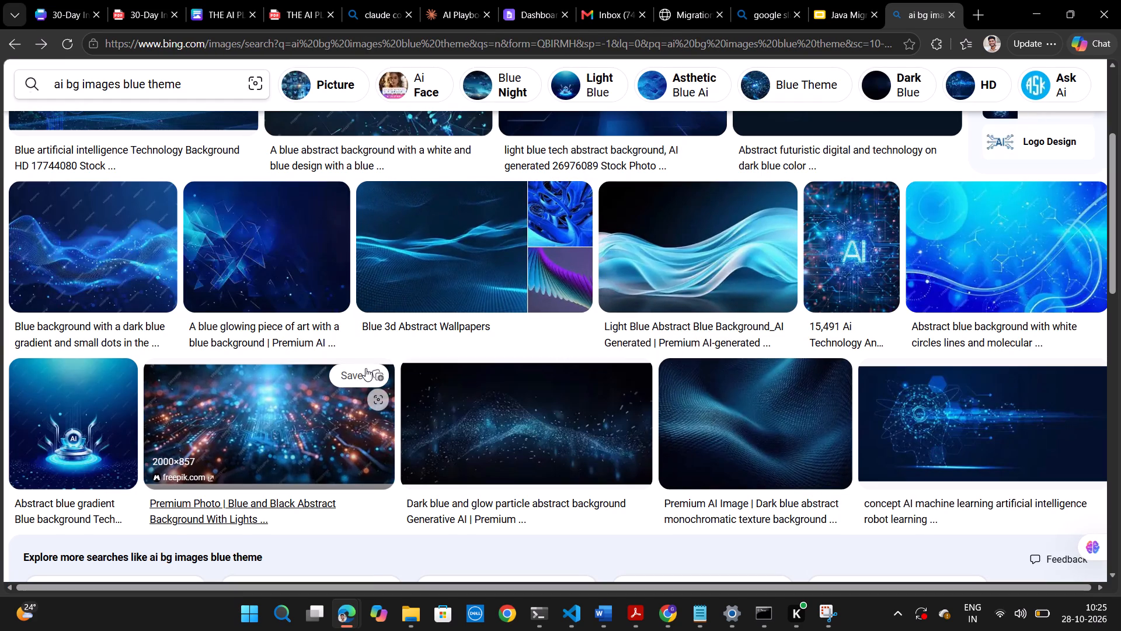
click(979, 439)
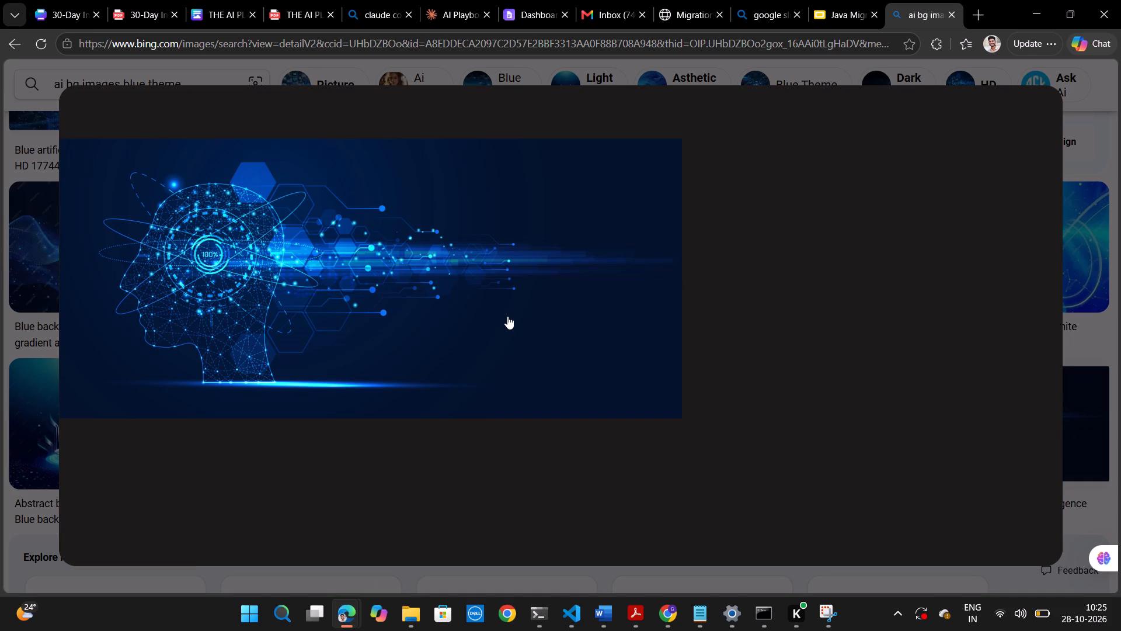
scroll(507, 316, down, 2)
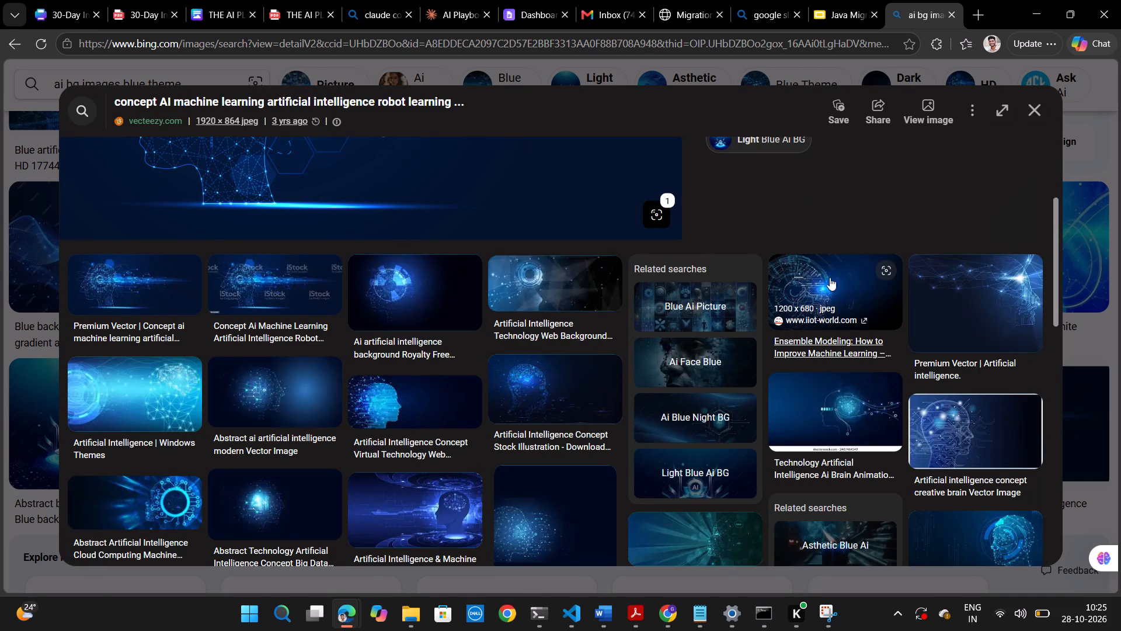
click(821, 264)
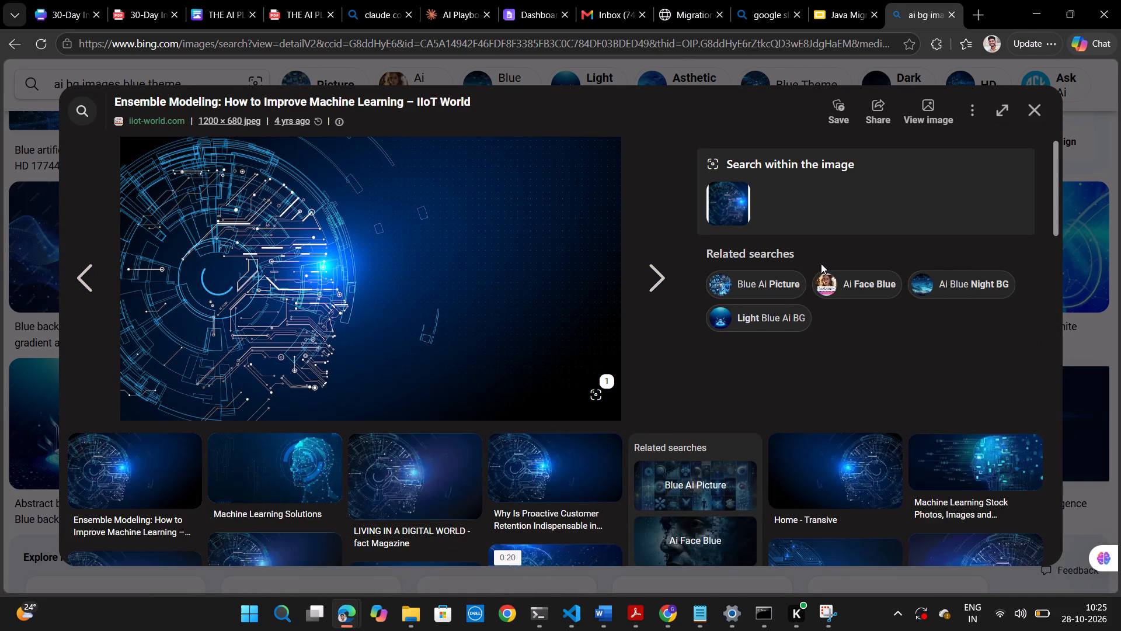
right_click(488, 245)
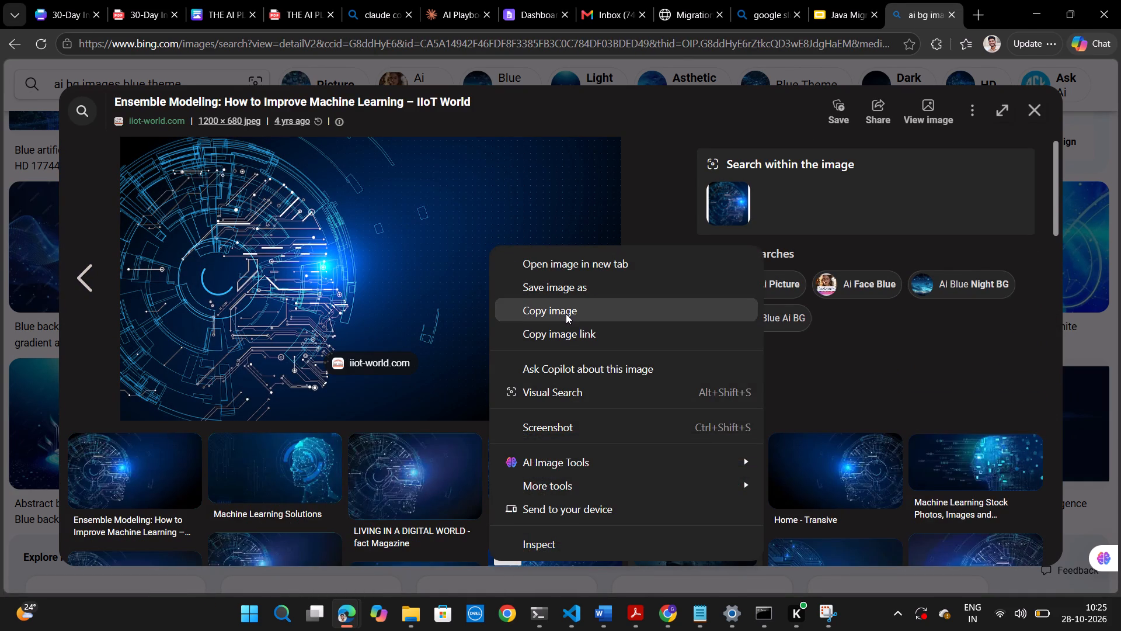
click(566, 314)
Paste the copied head image onto the Proposed Solution slide and enlarge it to cover nearly the whole slide.
click(827, 5)
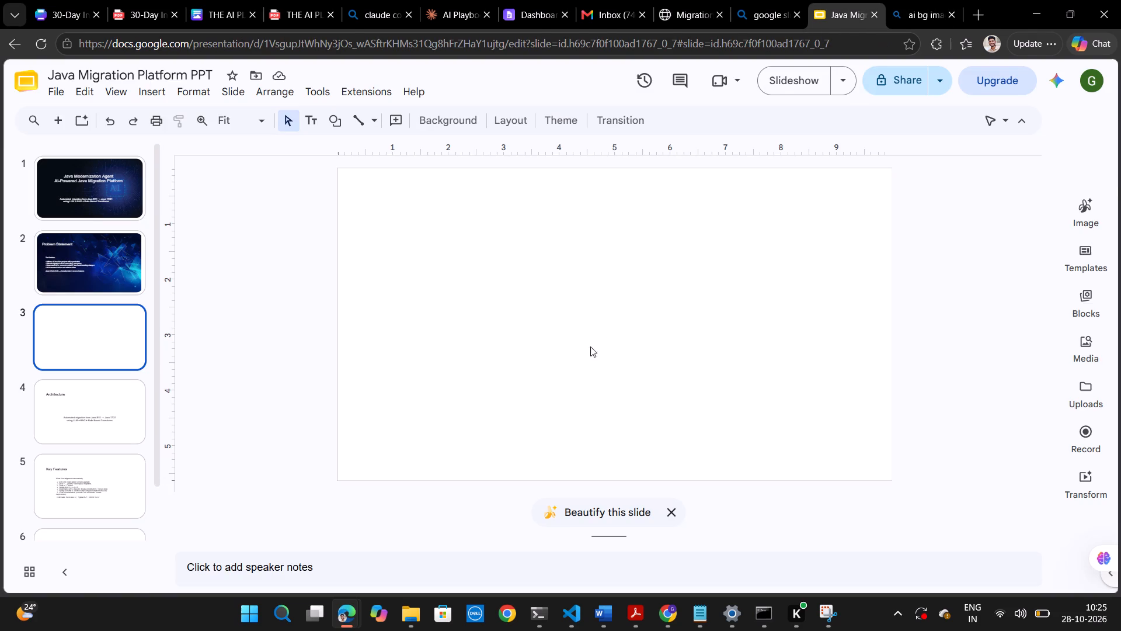
click(549, 338)
key(ctrl+v)
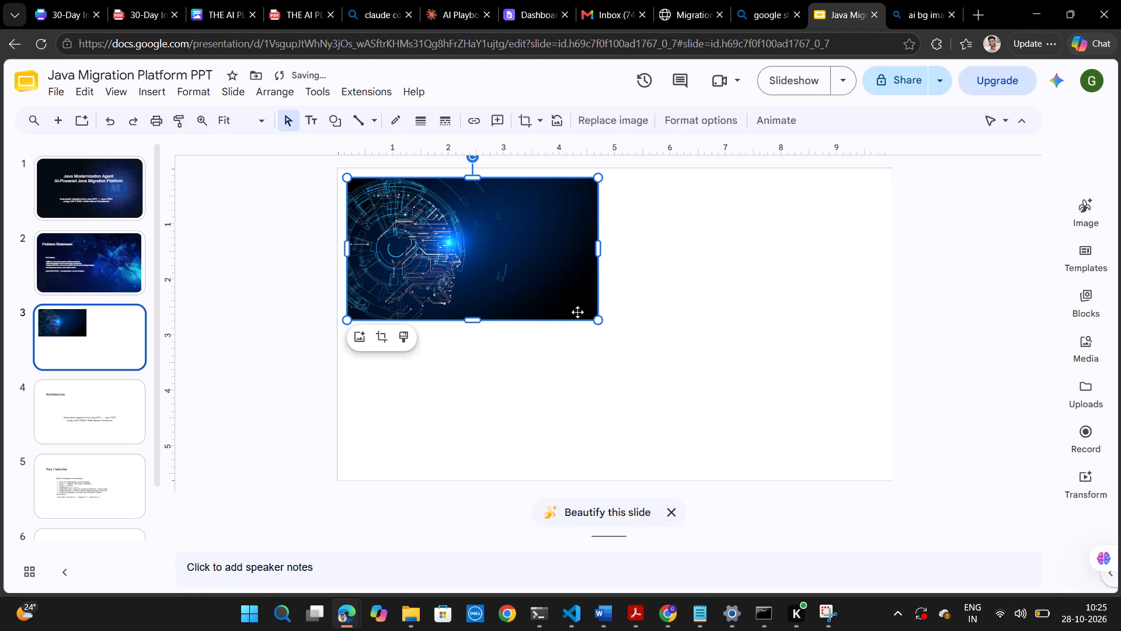
drag(599, 321, 881, 467)
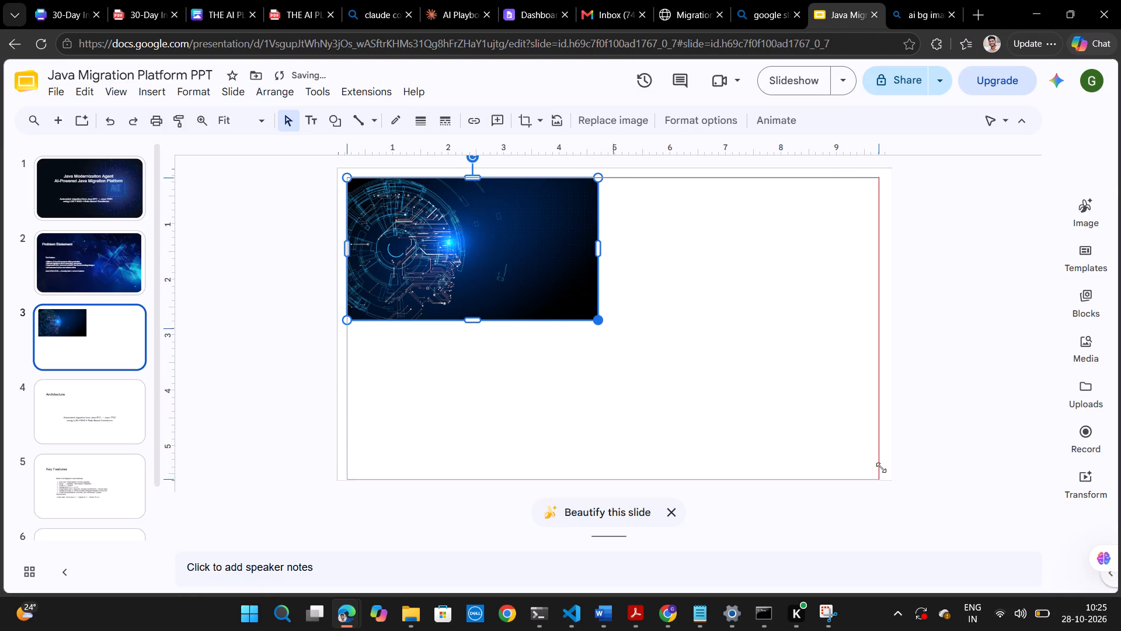
drag(881, 467, 882, 467)
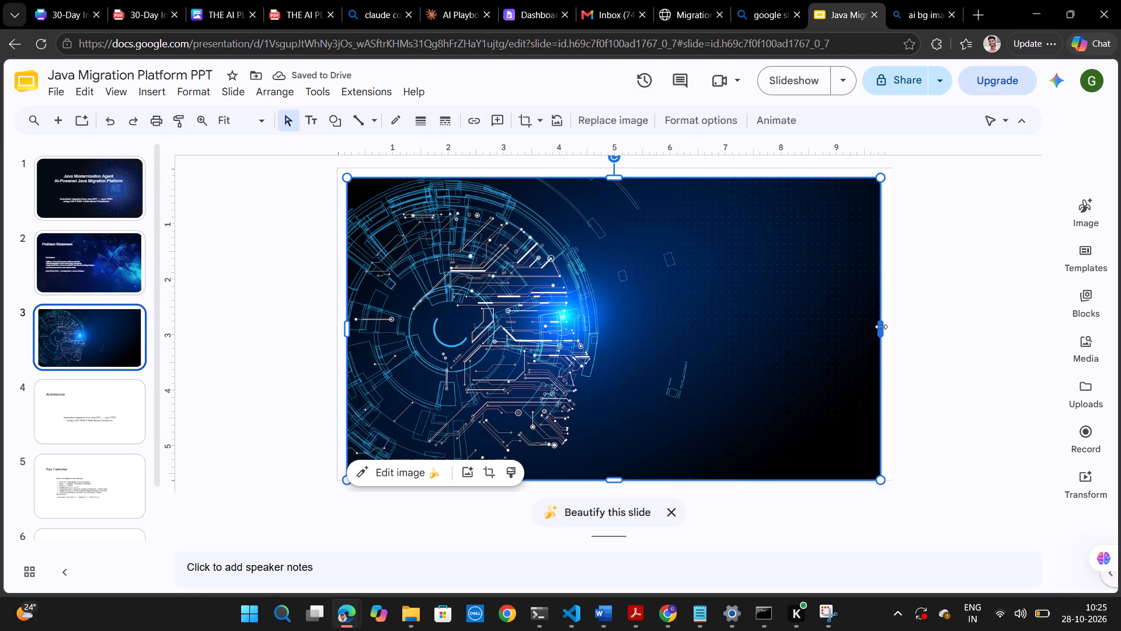
click(881, 327)
click(938, 368)
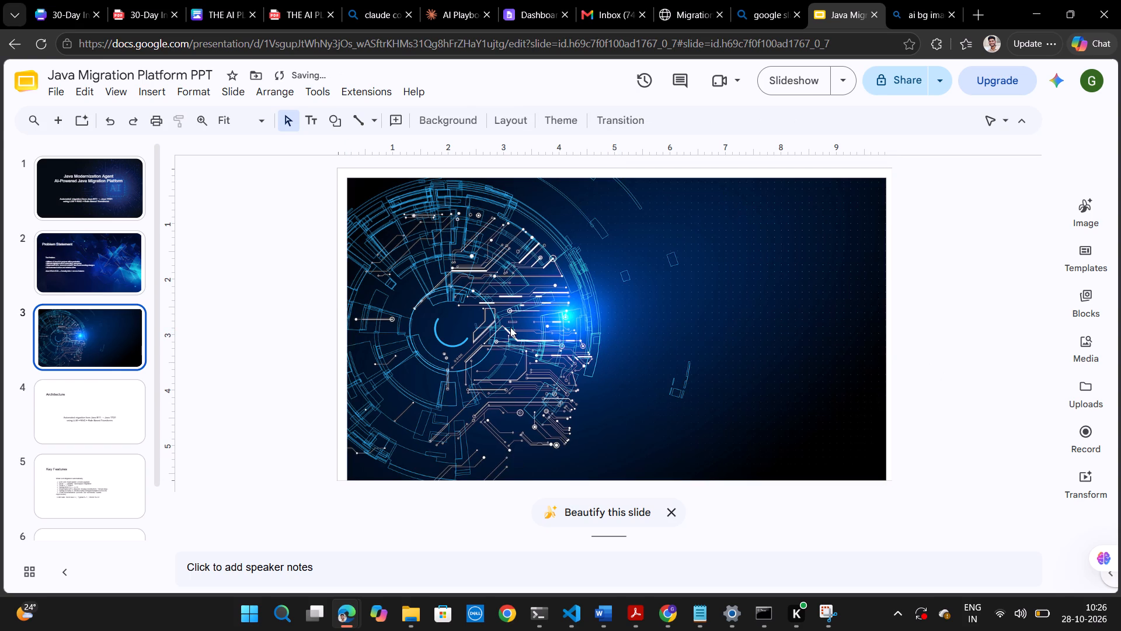
Align the head image with the slide's top-left corner and stretch its bottom edge to the slide's bottom.
click(510, 327)
drag(510, 327, 499, 315)
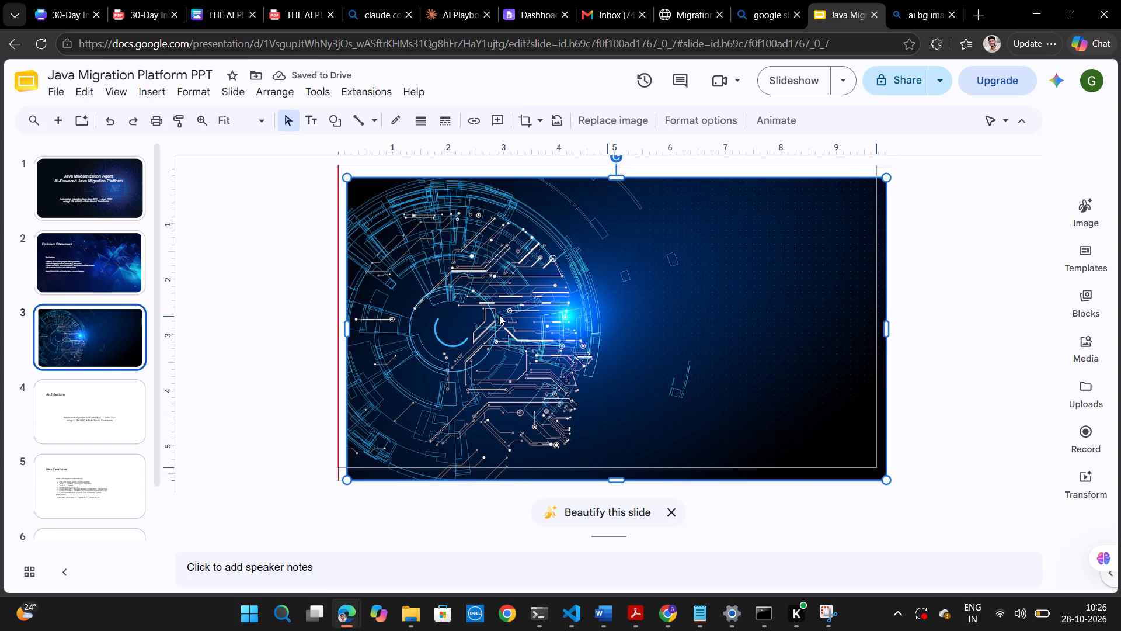
drag(499, 315, 499, 317)
drag(605, 469, 608, 479)
click(974, 436)
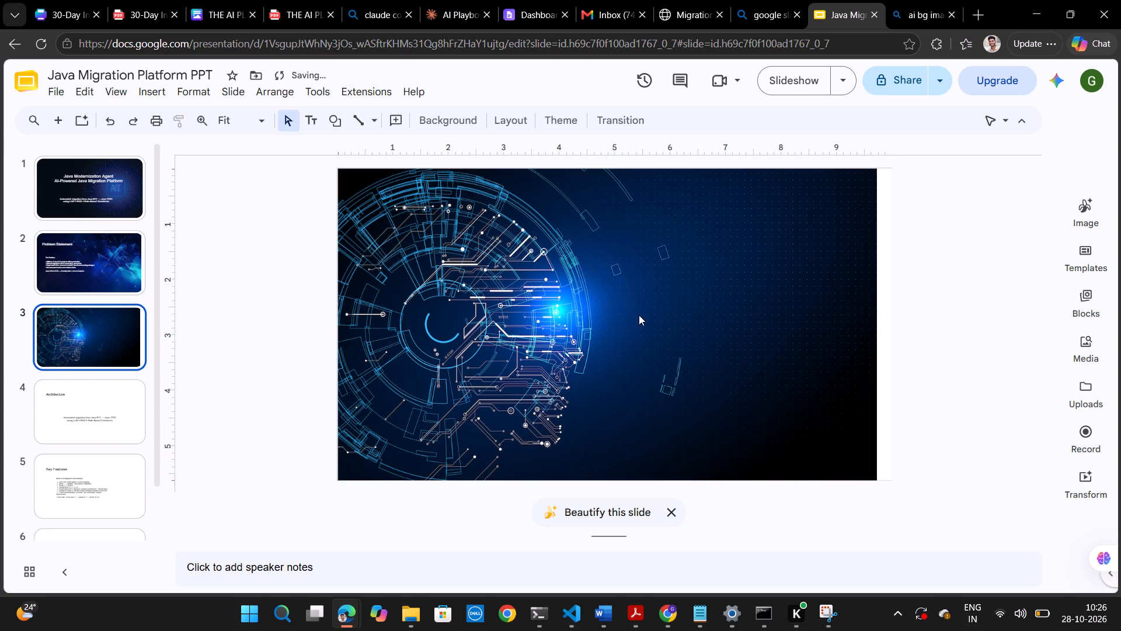
Send the head image to the back, behind the Proposed Solution slide's text.
click(639, 315)
right_click(639, 315)
right_click(506, 339)
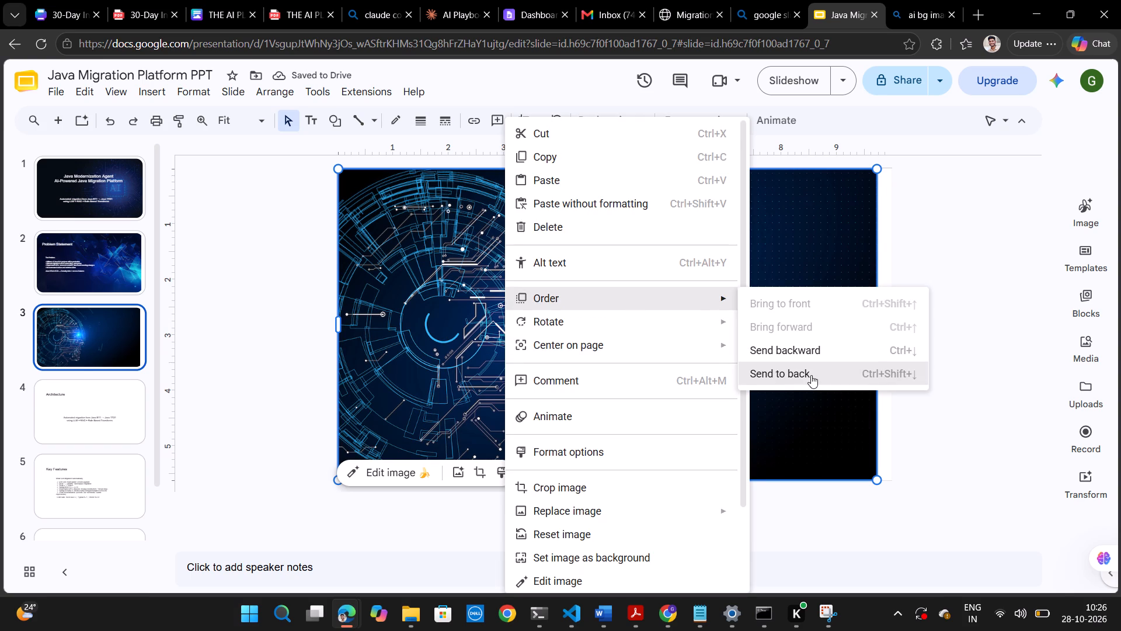
click(811, 375)
click(988, 384)
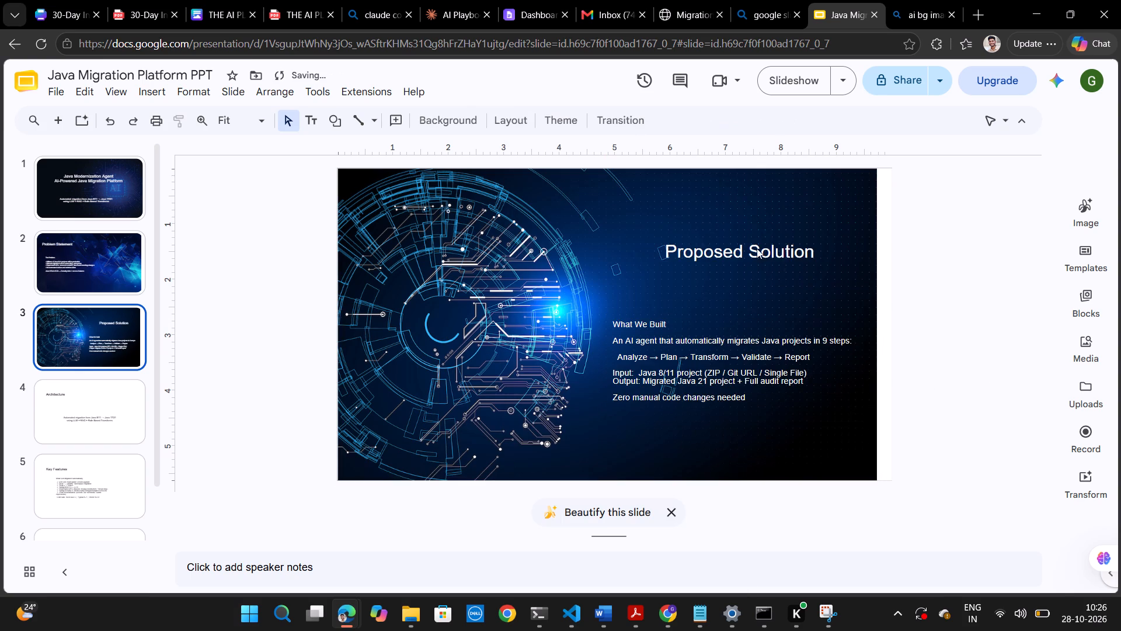
Move the "Proposed Solution" title slightly up and left, over the dark area beside the head.
click(713, 249)
drag(699, 235, 656, 221)
click(938, 365)
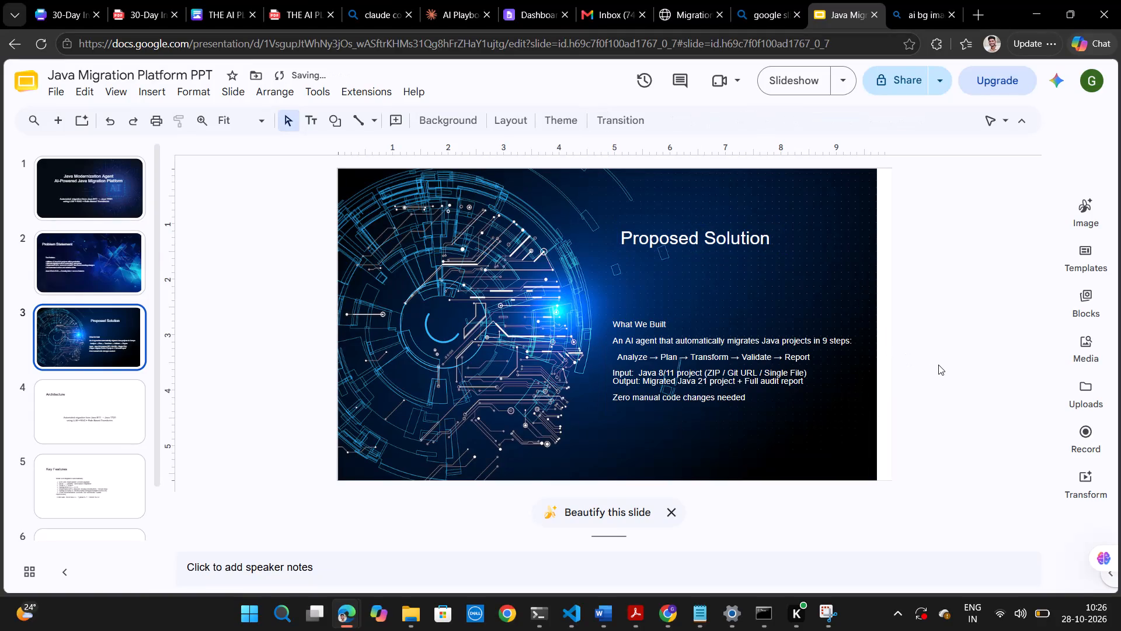
Move the "What We Built" text box slightly up and right, closer beneath the title.
click(650, 359)
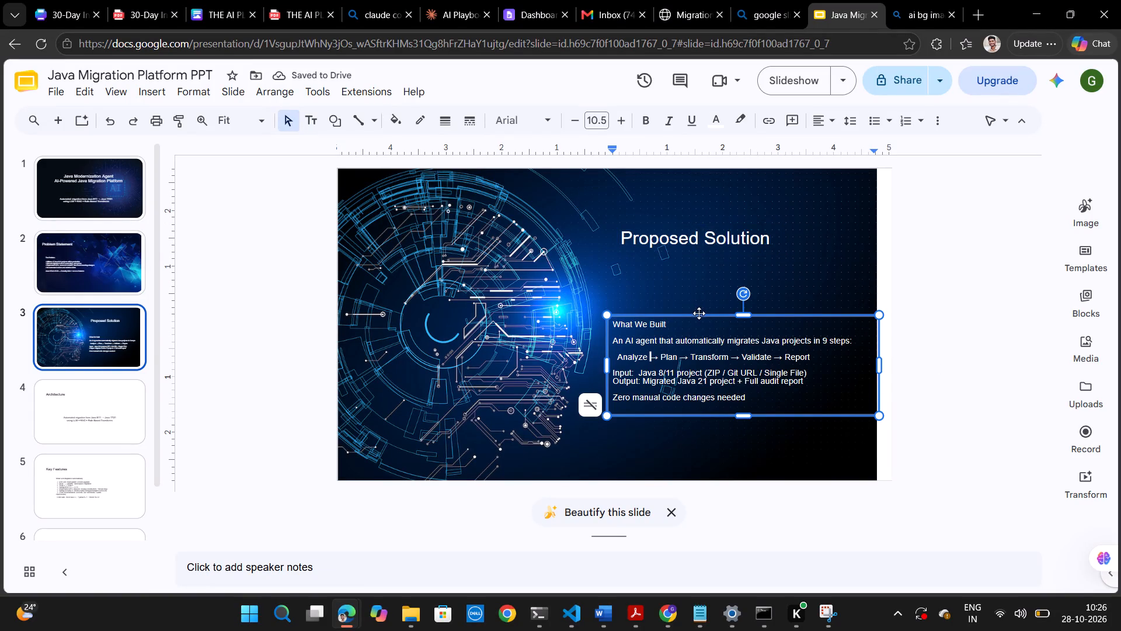
drag(698, 314, 709, 290)
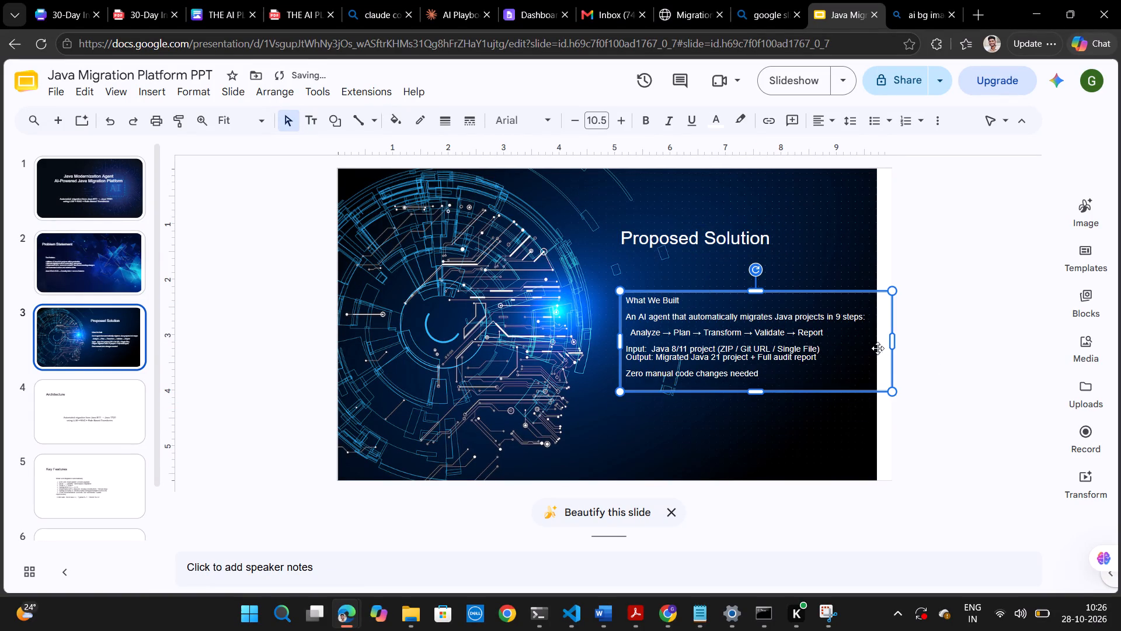
click(951, 379)
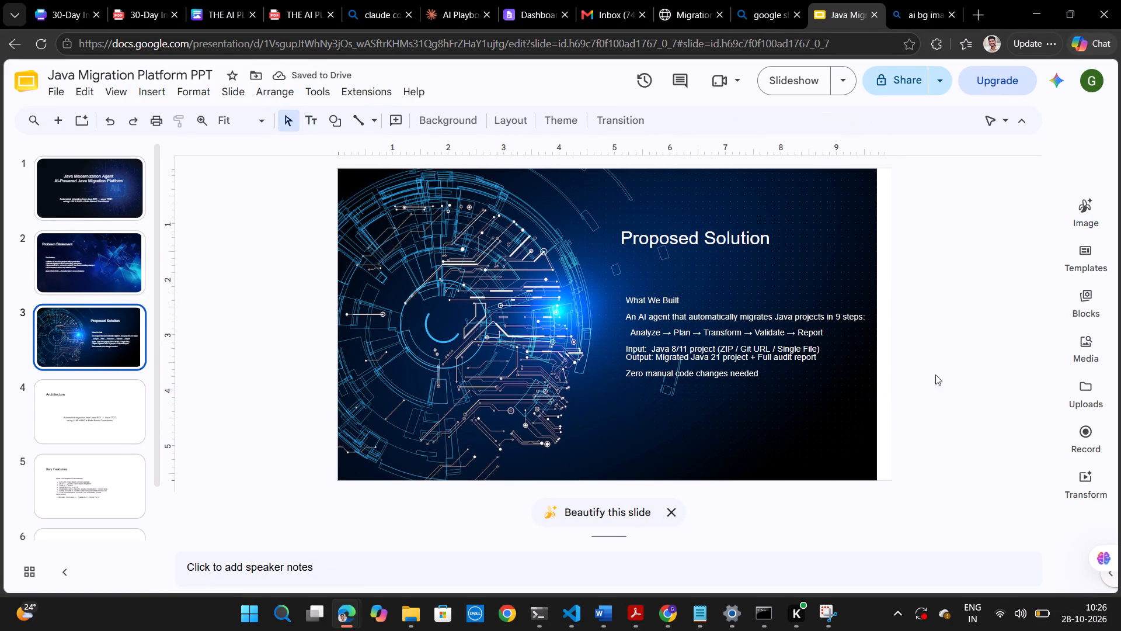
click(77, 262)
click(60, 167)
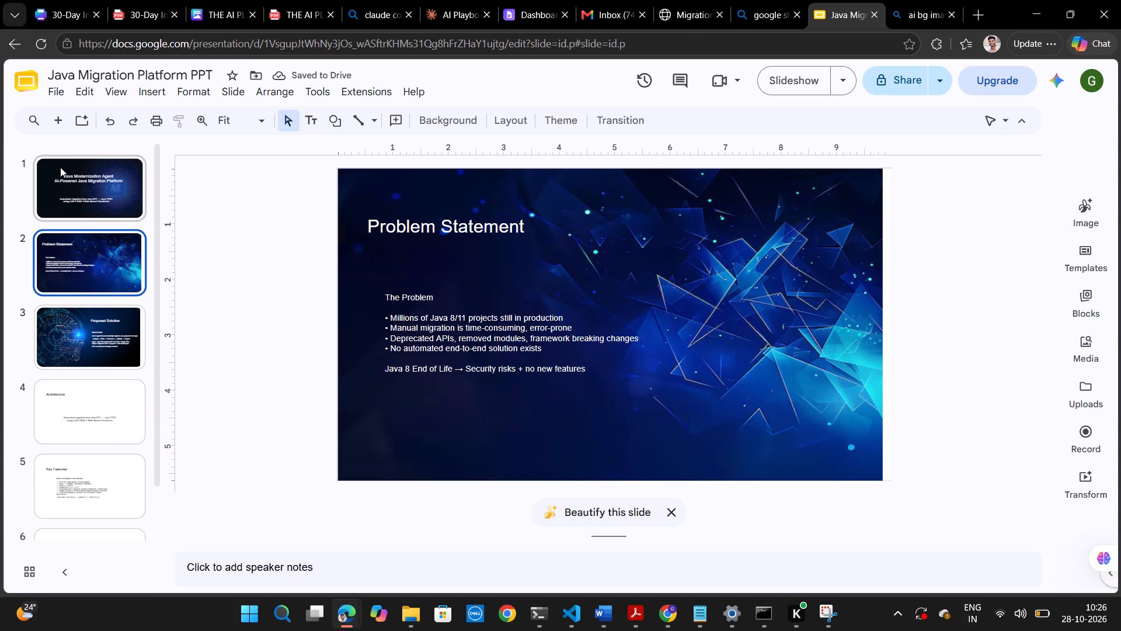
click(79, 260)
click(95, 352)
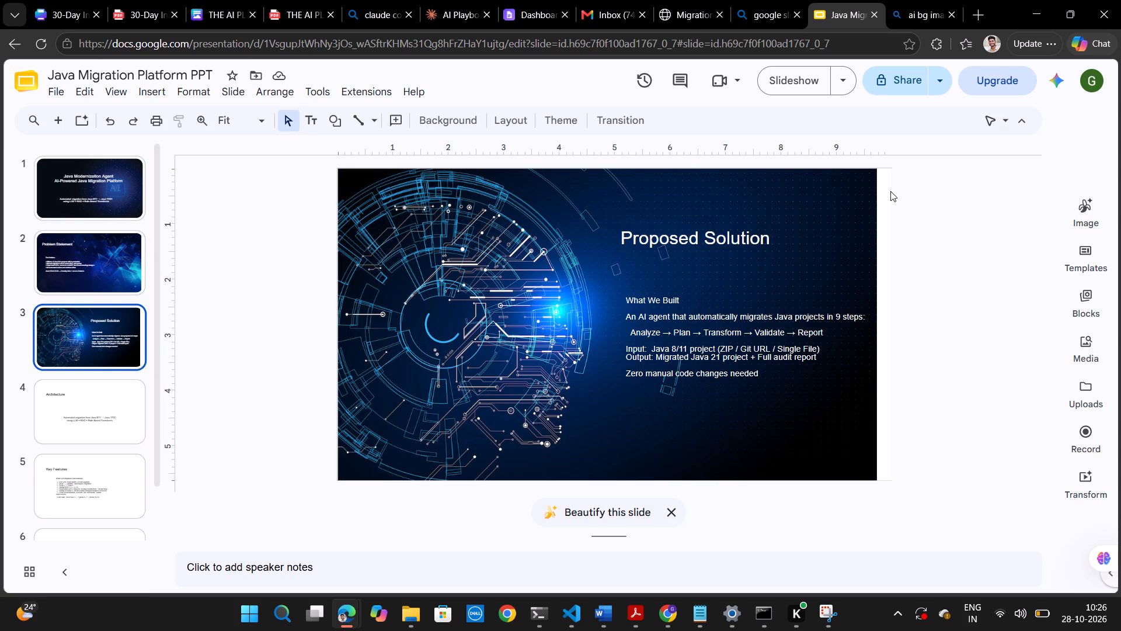
Widen the head background image on the Proposed Solution slide to reach the slide's right edge.
click(852, 256)
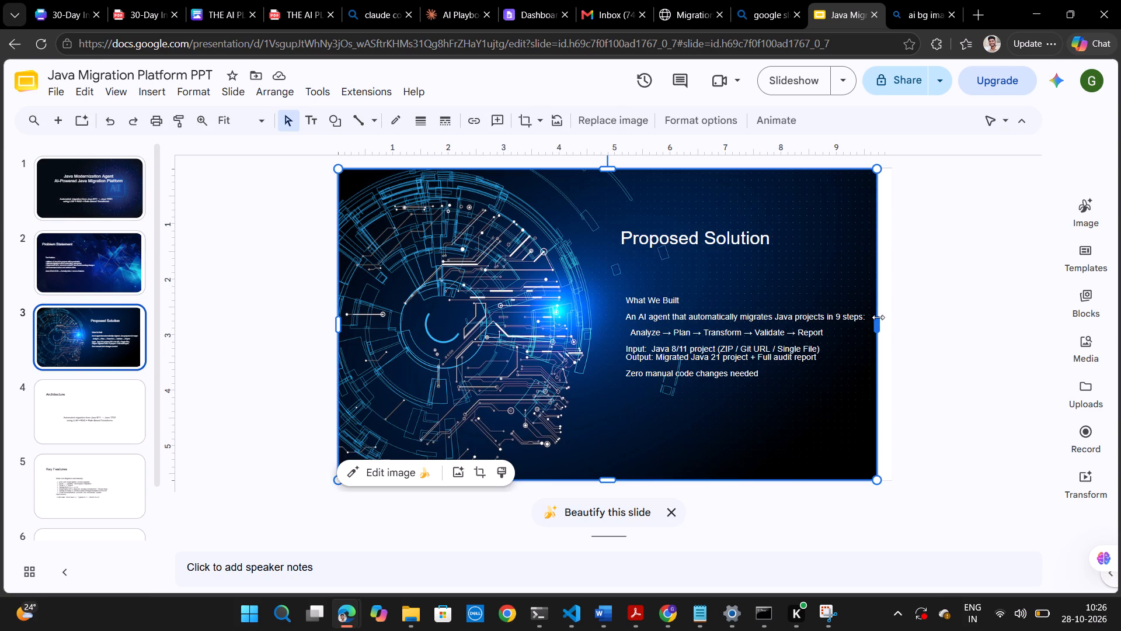
drag(878, 317, 891, 317)
click(925, 341)
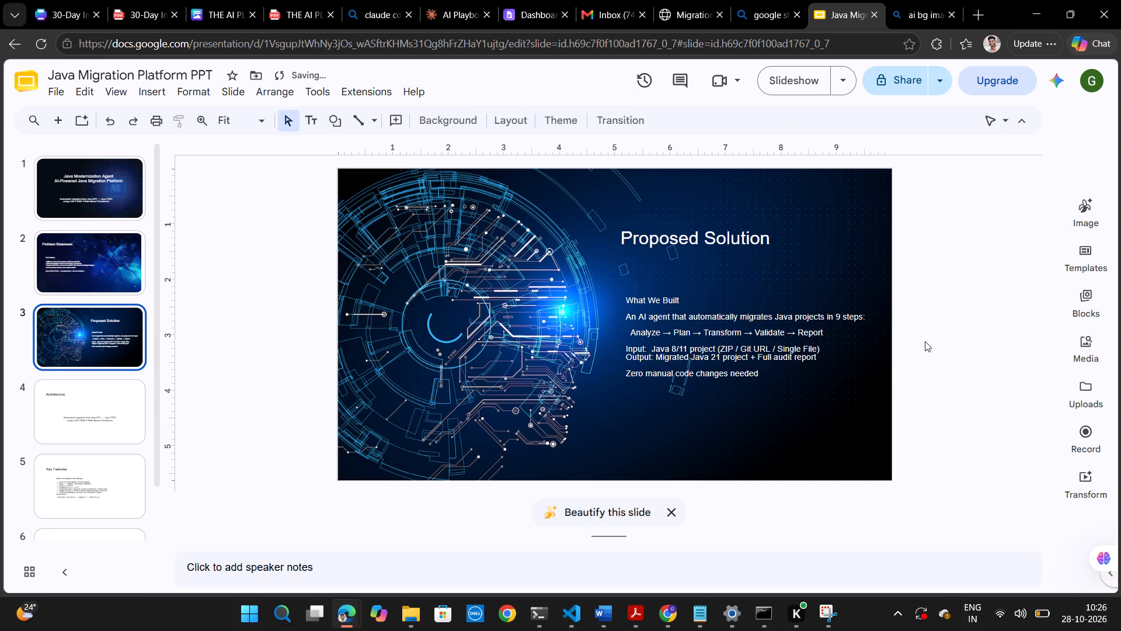
Preview the presentation full screen, checking the styled slides from the title slide through to the Results slide.
click(789, 70)
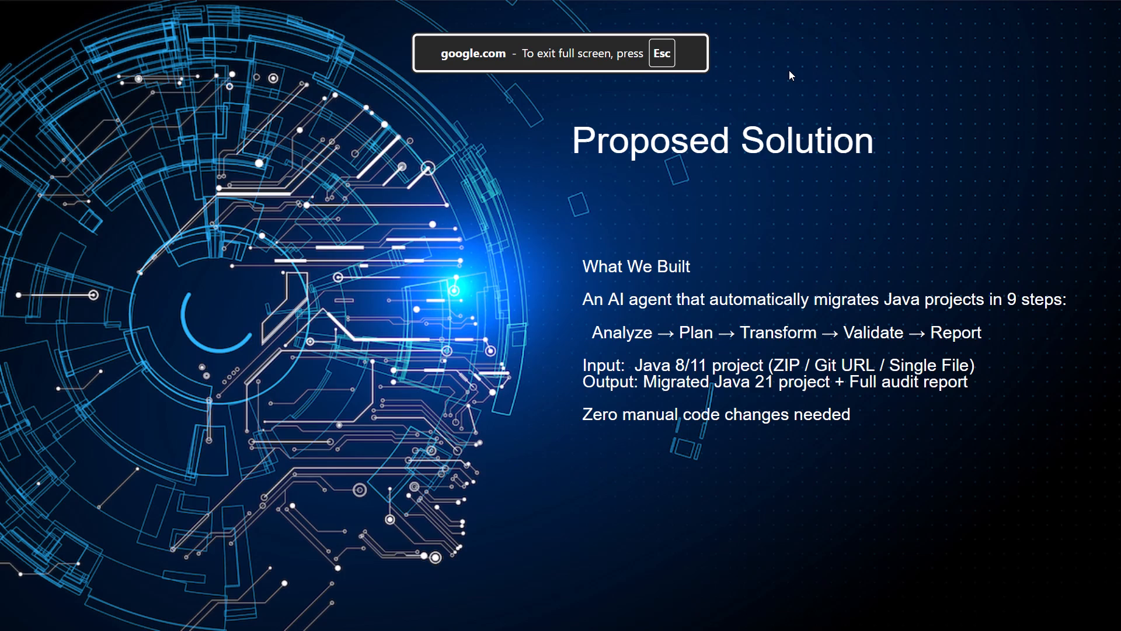
key(Left)
key(Left)
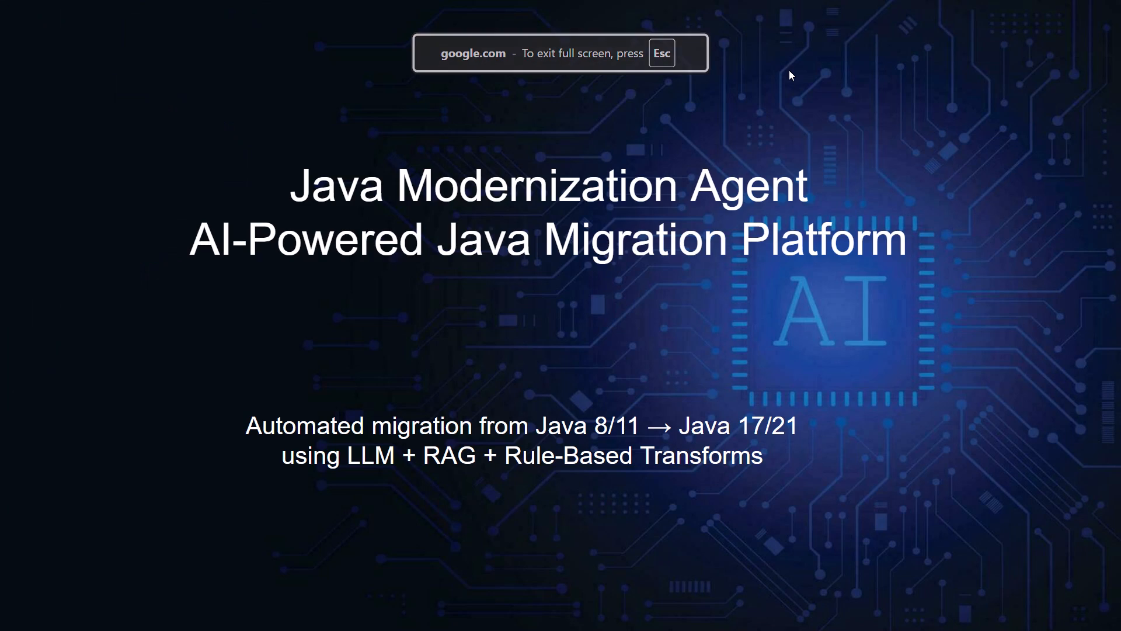
key(Right)
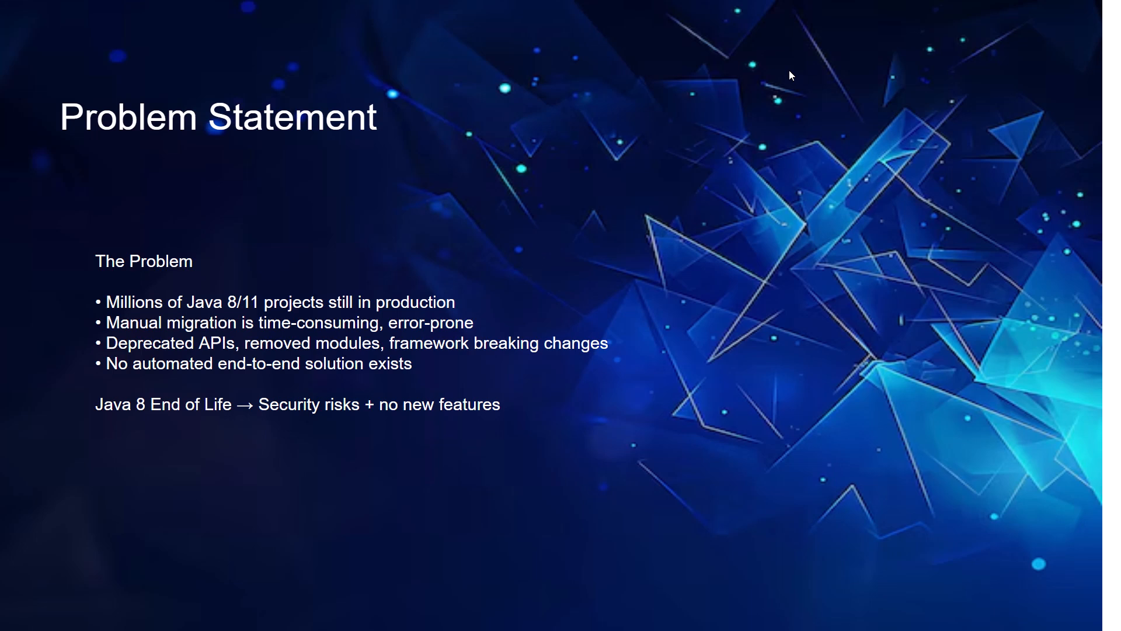
key(Left)
key(Right)
key(Right)
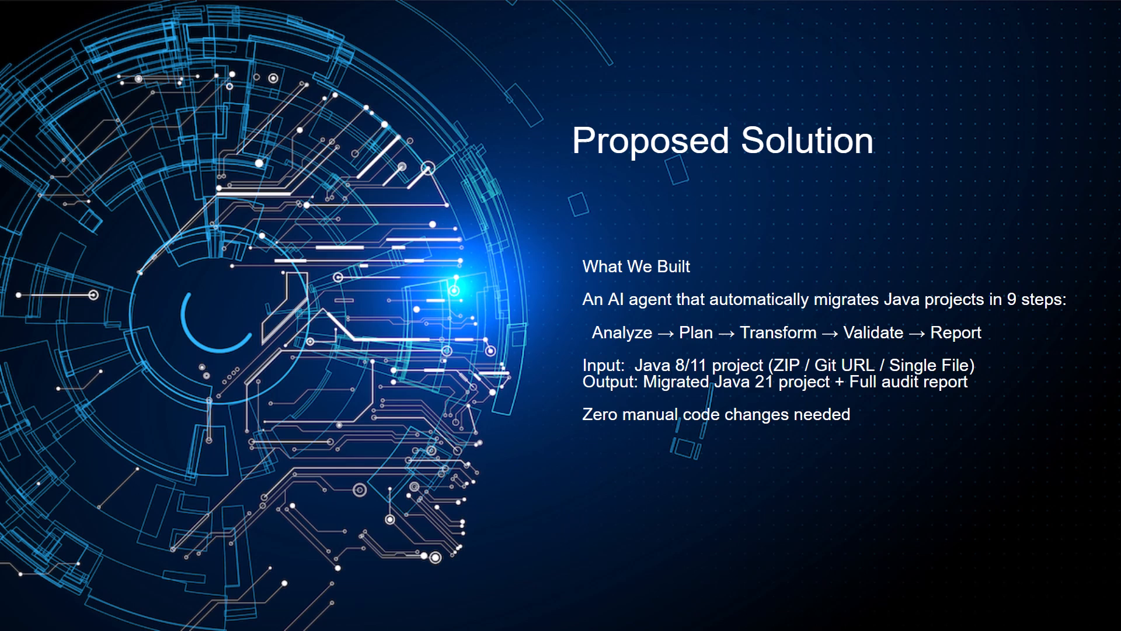
key(Right)
key(Right)
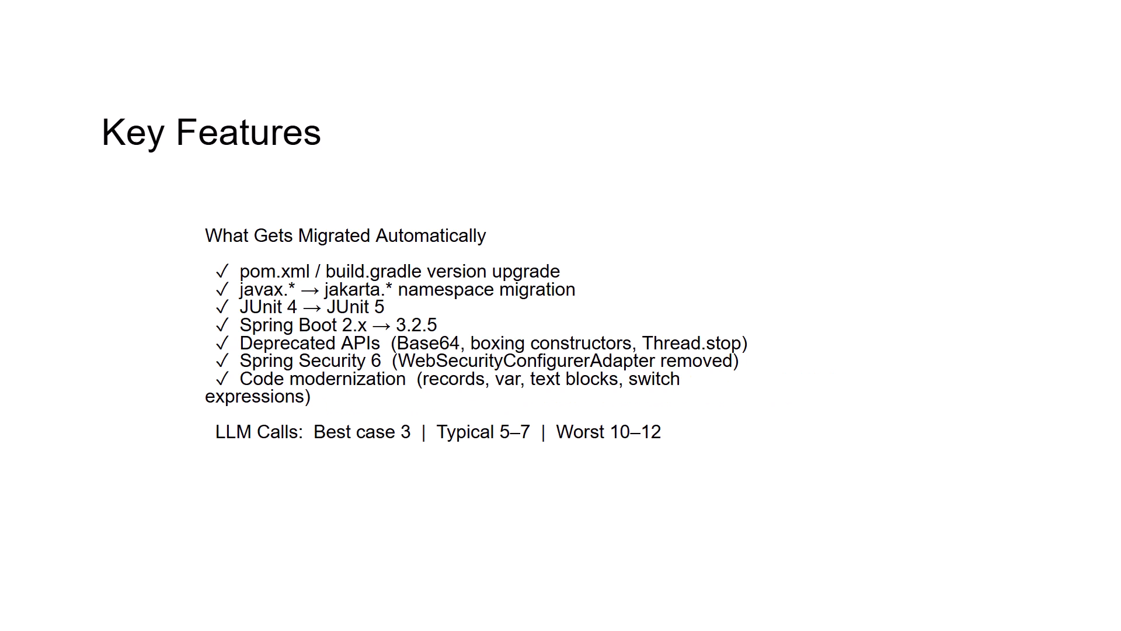
key(Right)
key(Right)
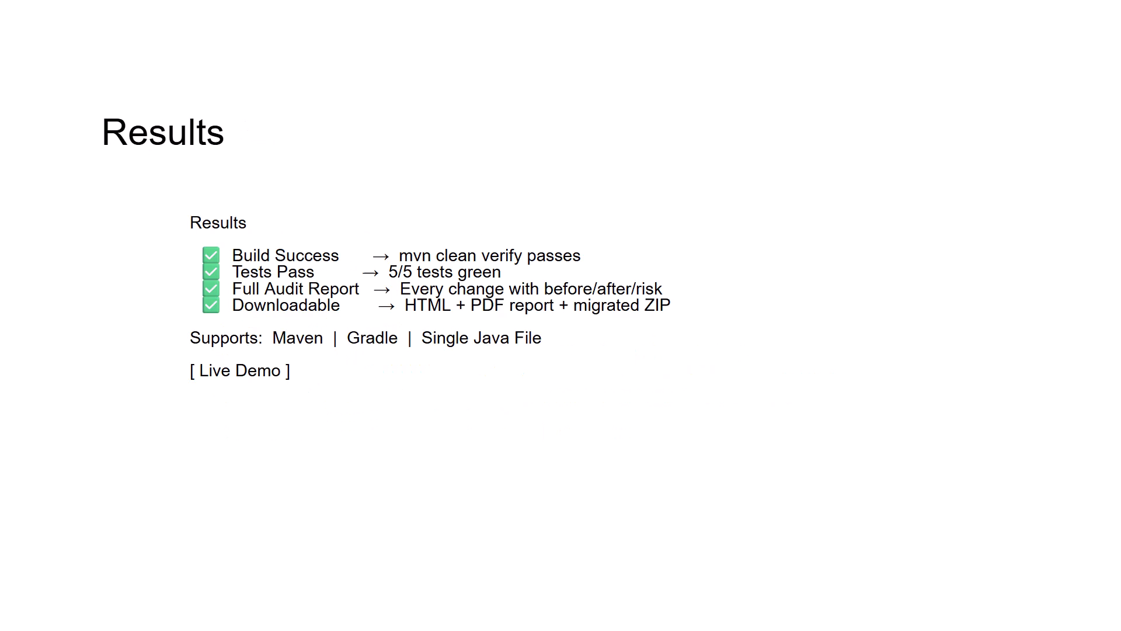
key(Escape)
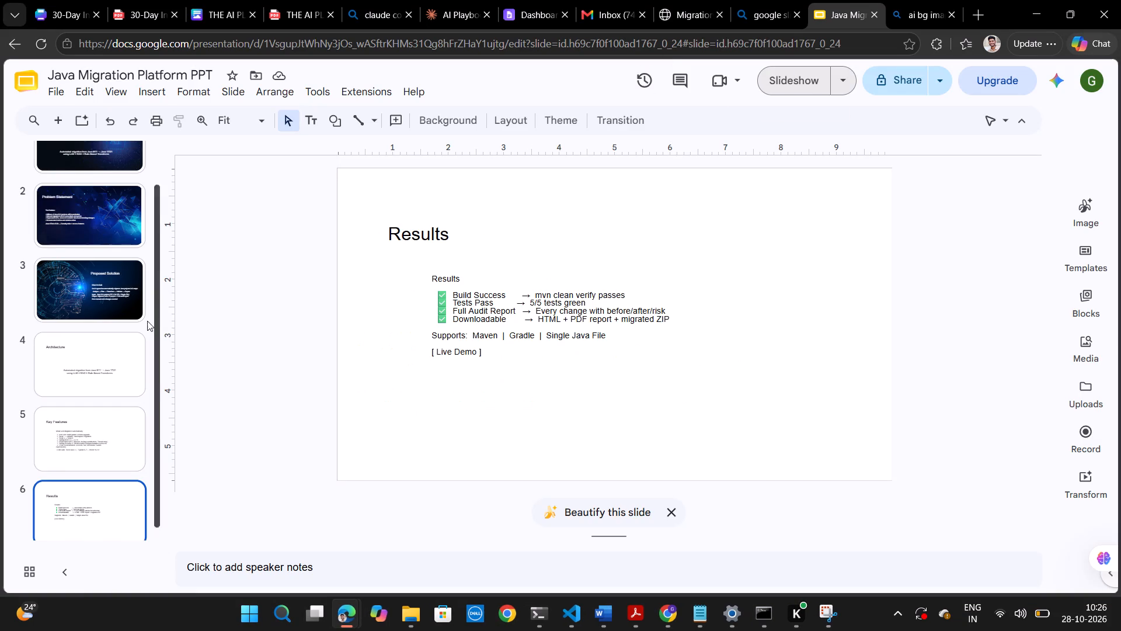
With the Architecture slide selected, look through the blue AI background image search results for a suitable picture.
click(113, 360)
click(929, 18)
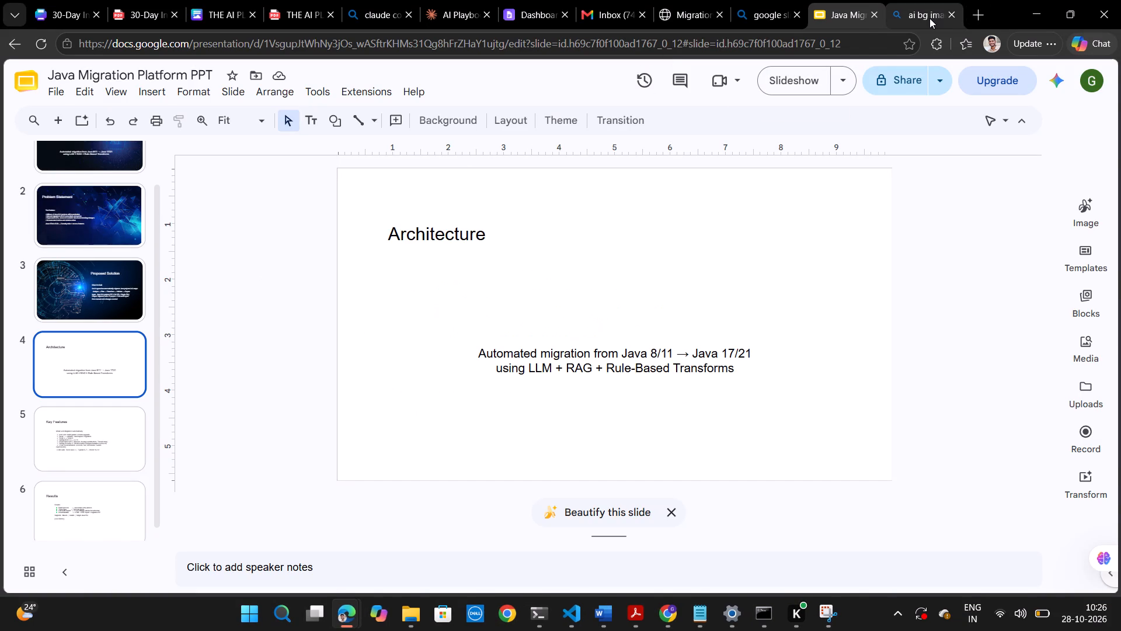
scroll(612, 407, down, 3)
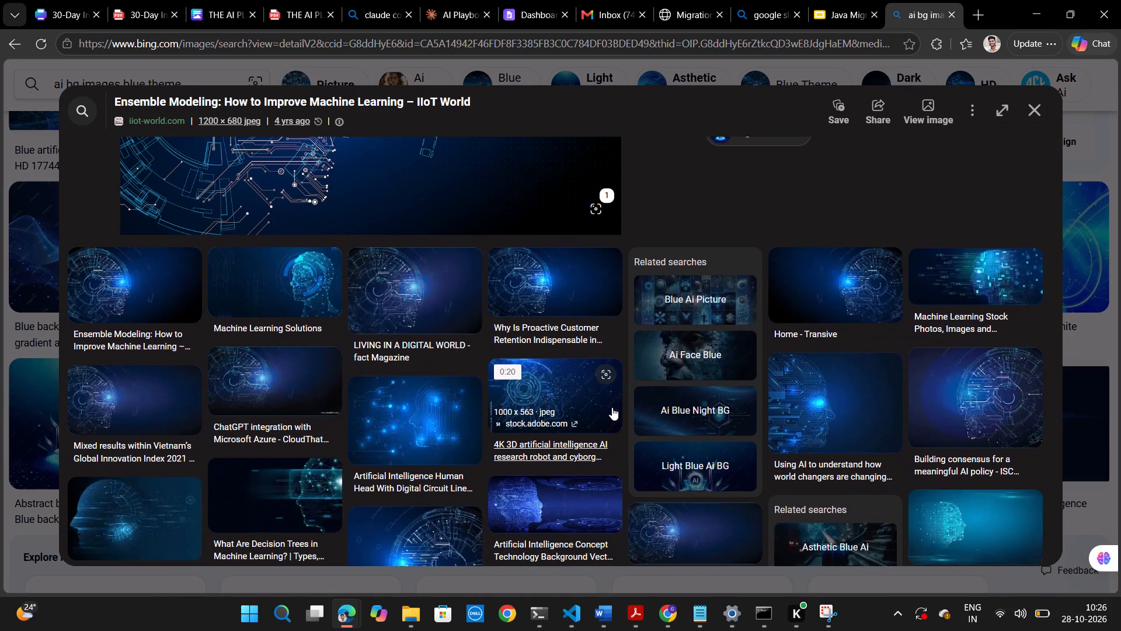
scroll(612, 407, down, 1)
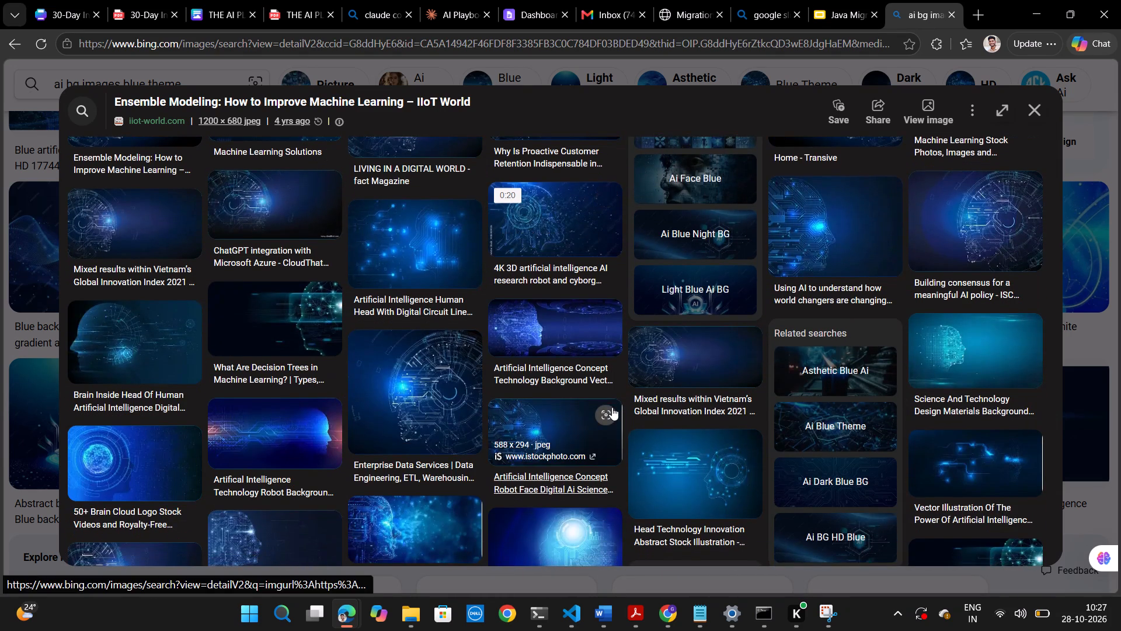
click(1035, 103)
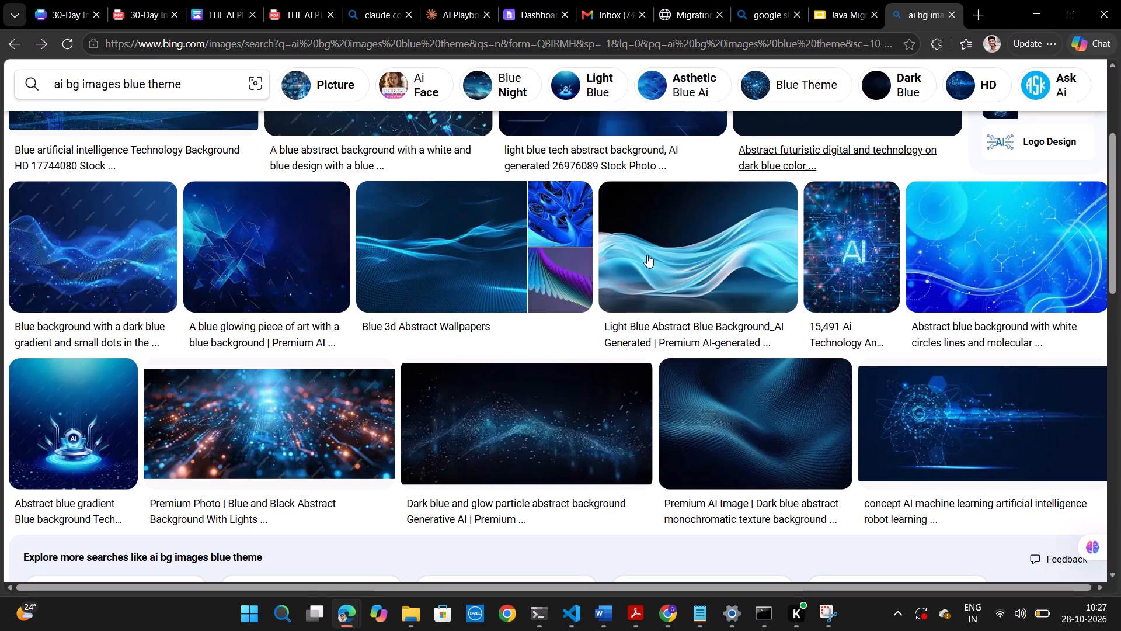
scroll(444, 311, up, 1)
click(851, 2)
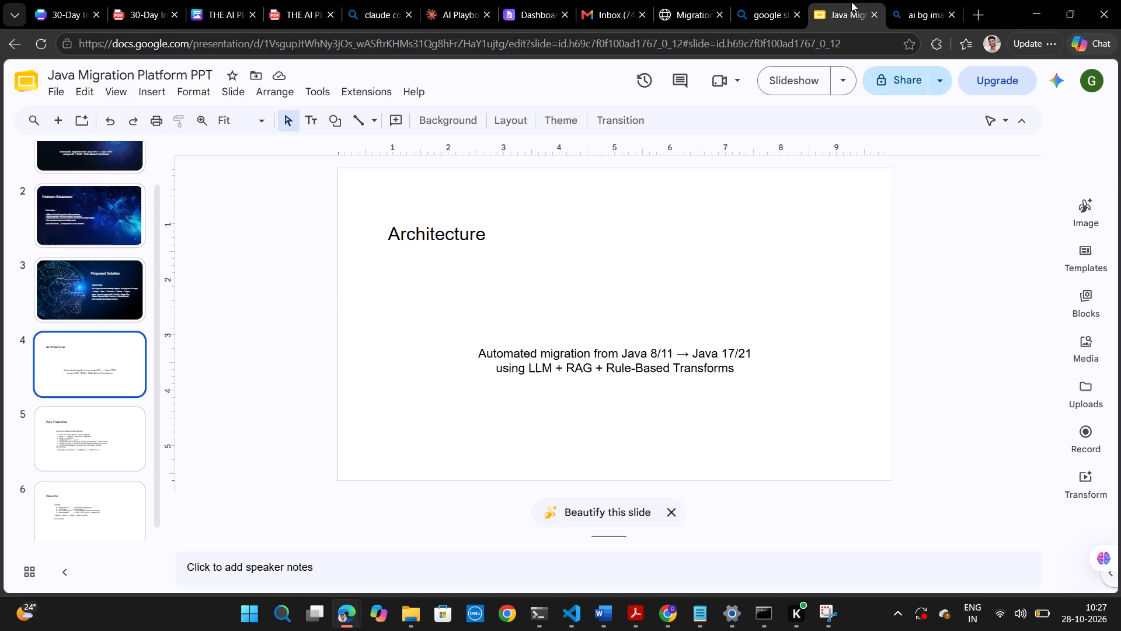
click(926, 7)
scroll(733, 424, down, 4)
scroll(733, 424, up, 1)
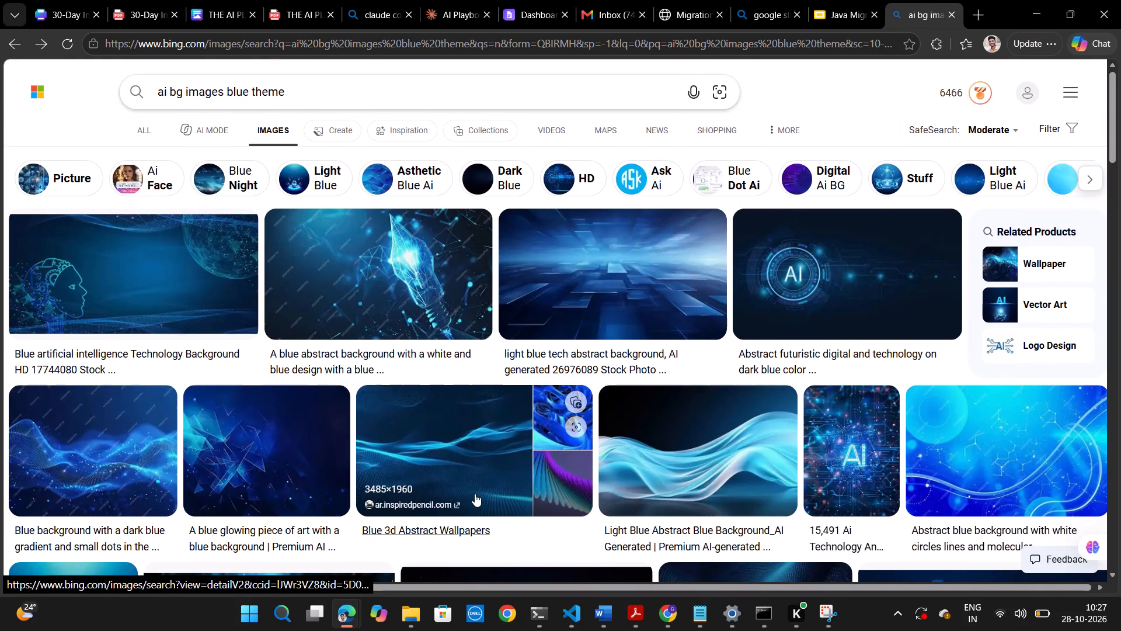
scroll(475, 494, down, 4)
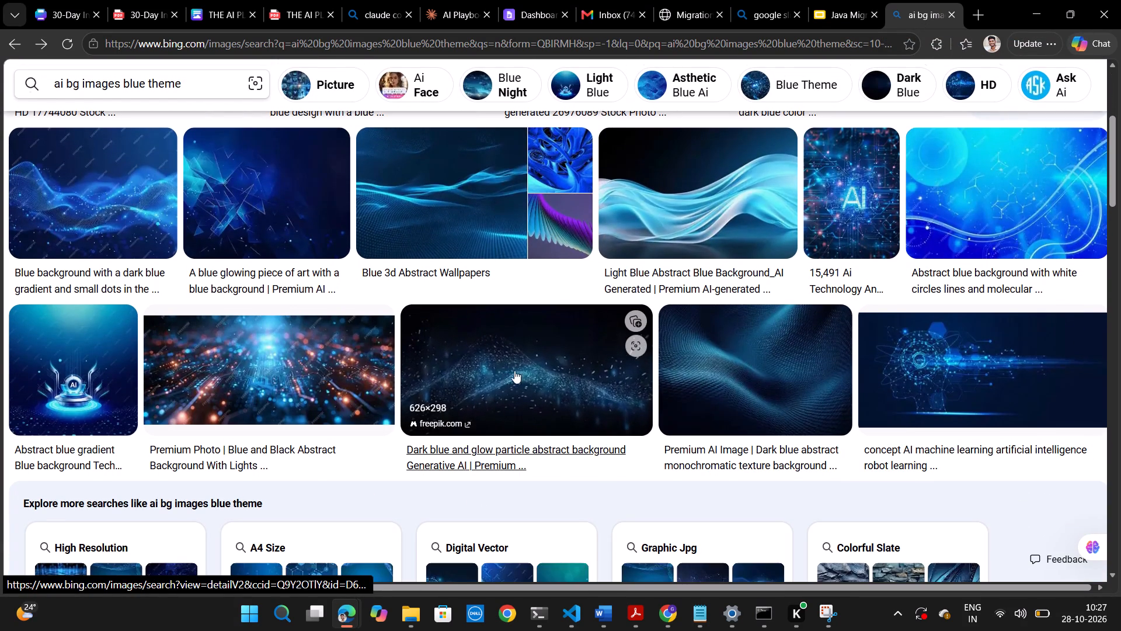
Examine the "Dark blue and glow particle abstract background" image and its related pictures as background candidates.
click(533, 384)
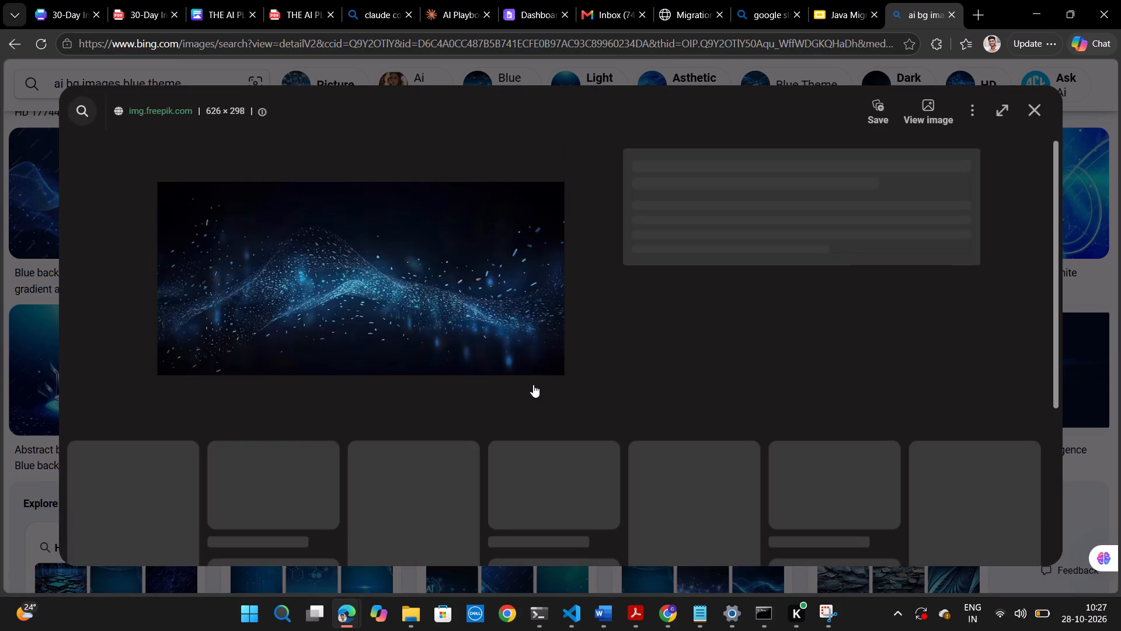
scroll(533, 384, down, 2)
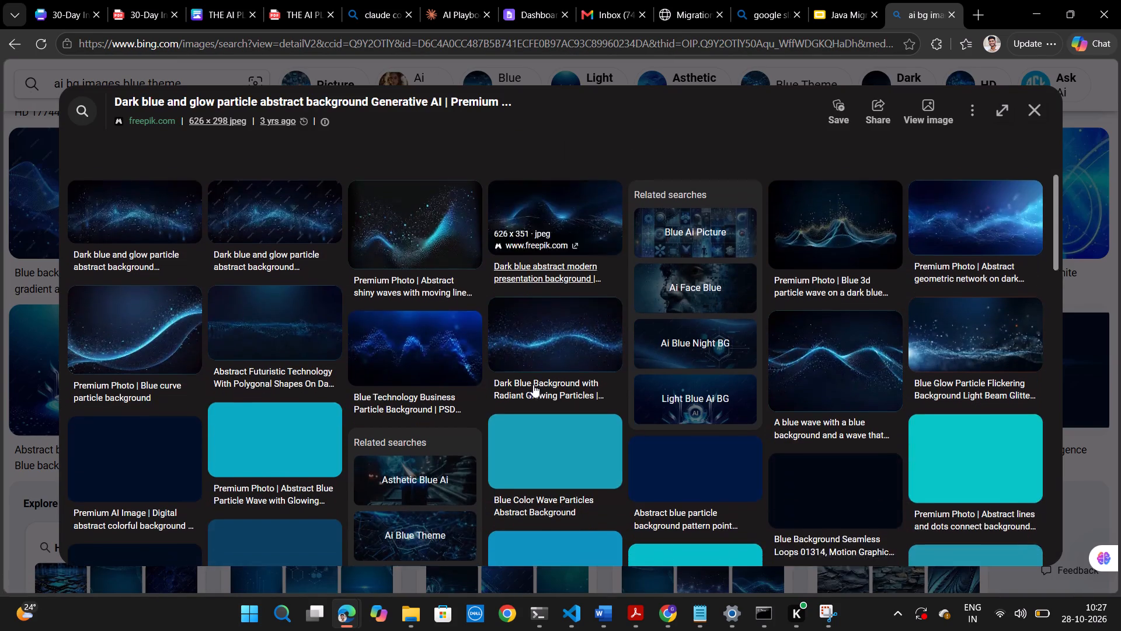
scroll(533, 384, down, 4)
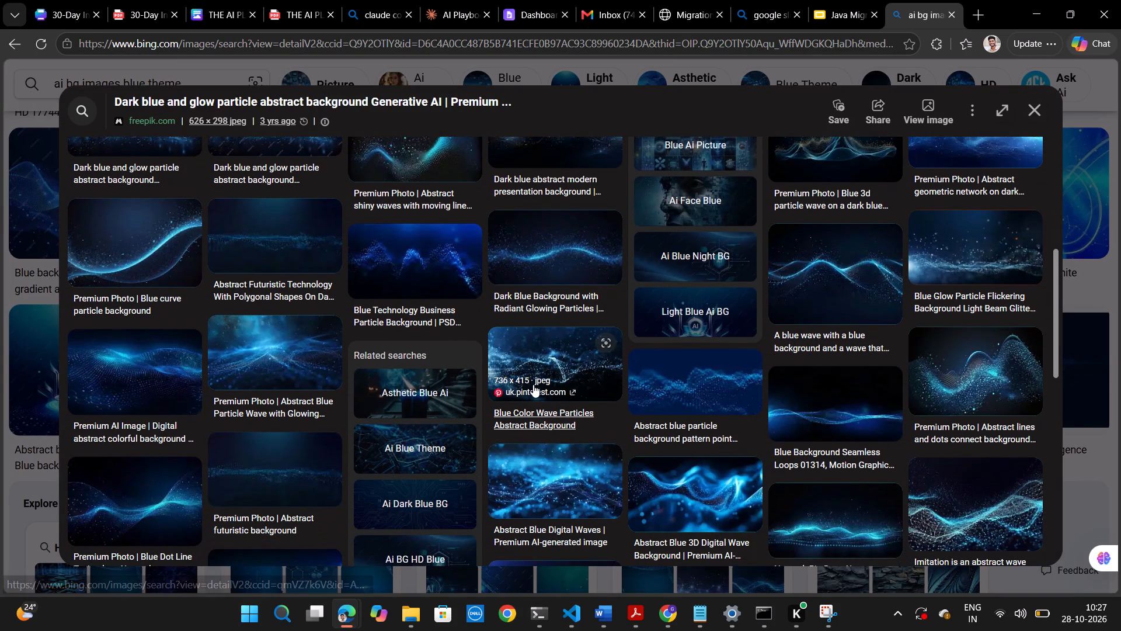
scroll(533, 384, down, 5)
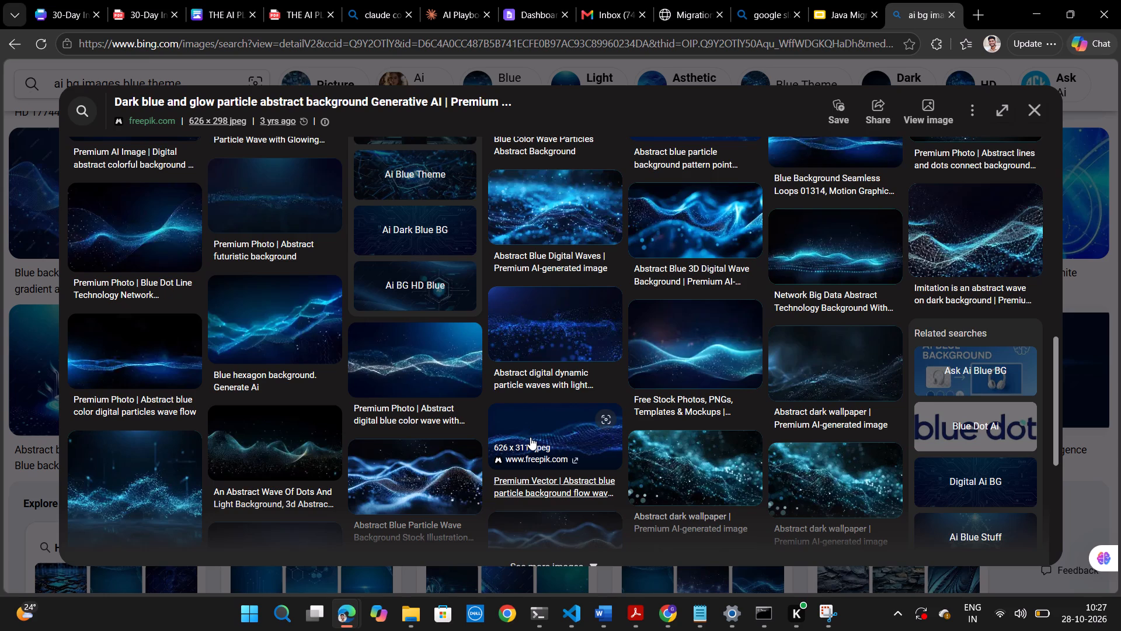
scroll(530, 437, down, 4)
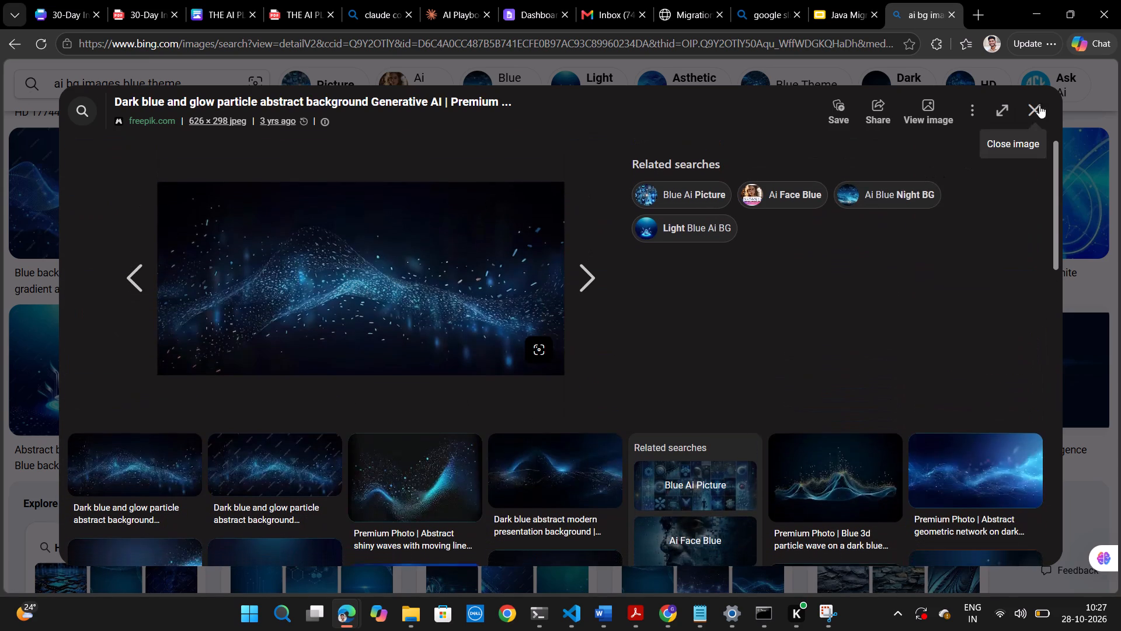
click(1038, 103)
Find the blue glowing artificial intelligence light bulb image in the search results and copy it.
scroll(642, 417, down, 1)
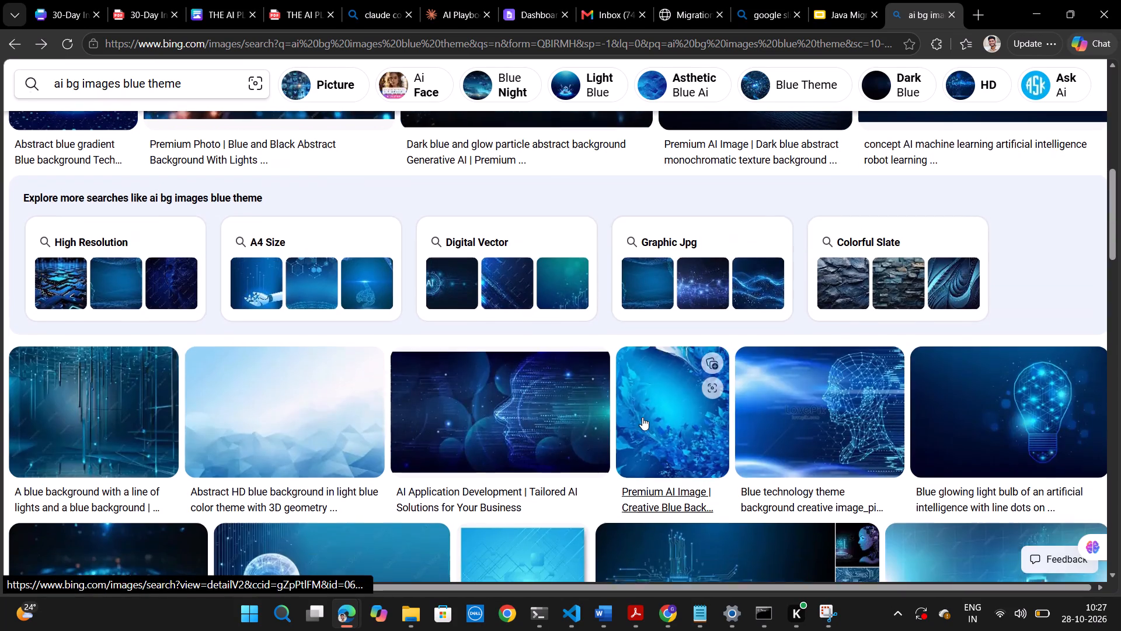
scroll(642, 417, down, 4)
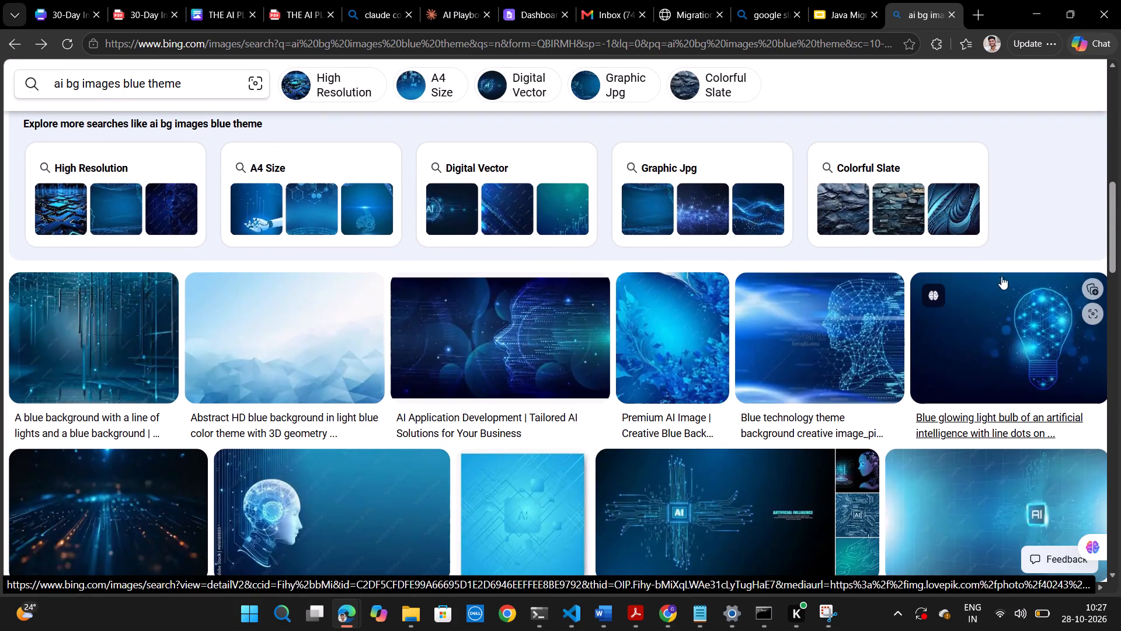
click(1014, 323)
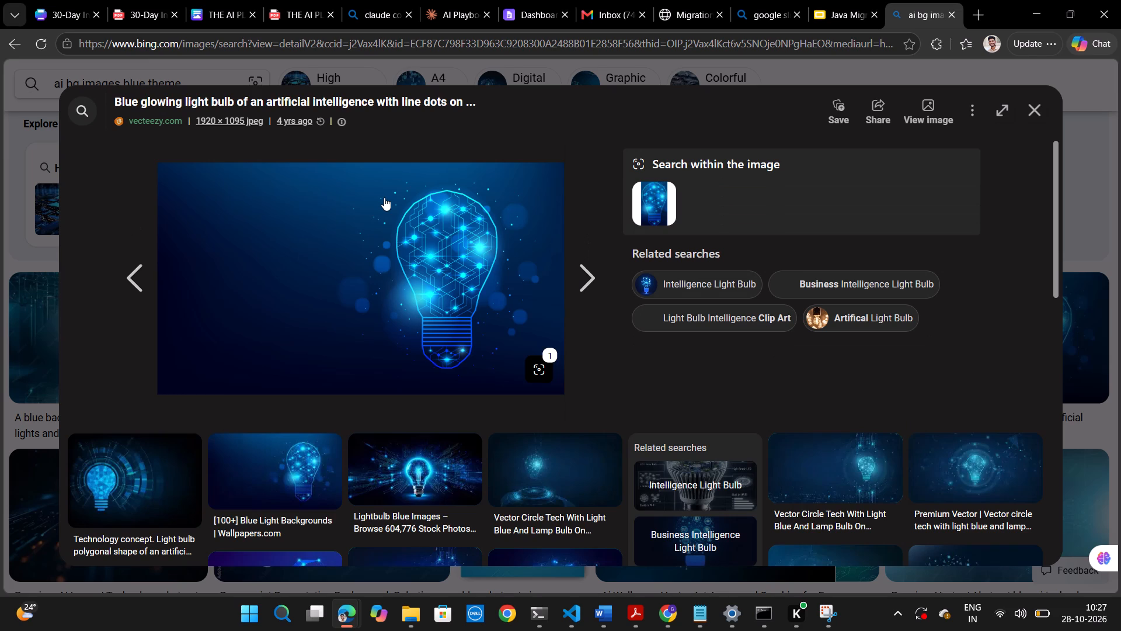
scroll(418, 282, down, 1)
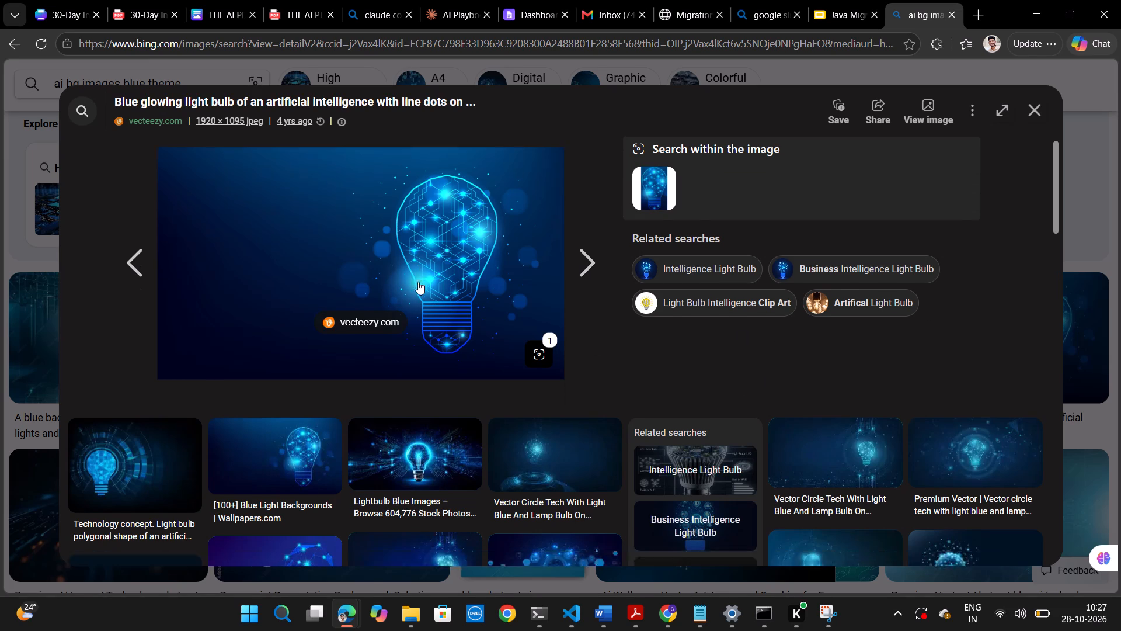
scroll(418, 282, down, 3)
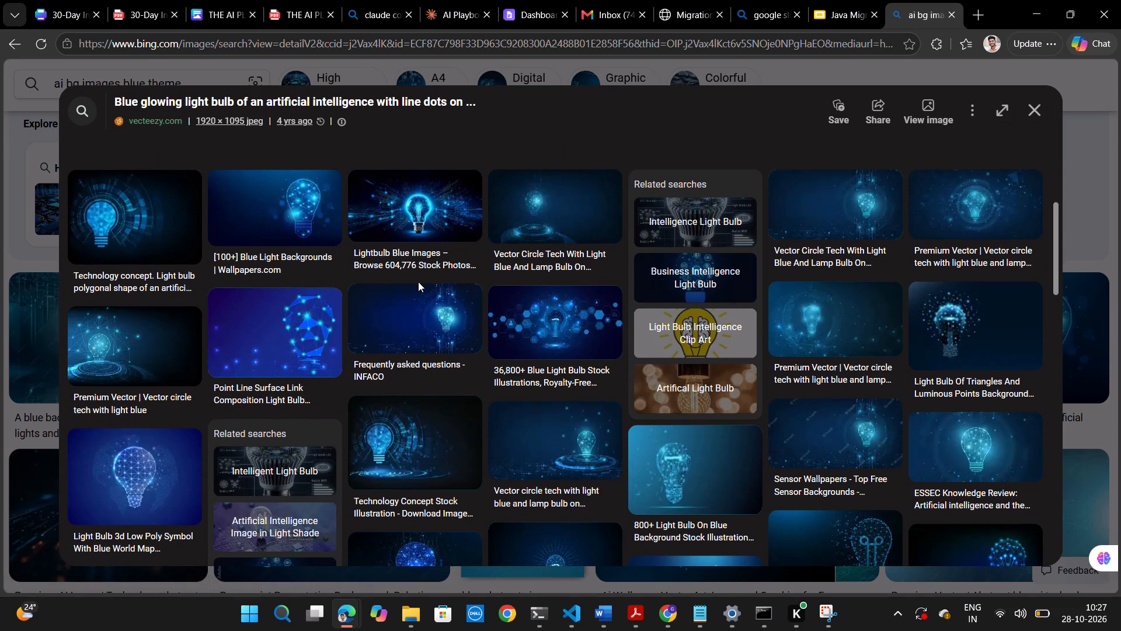
scroll(418, 282, up, 3)
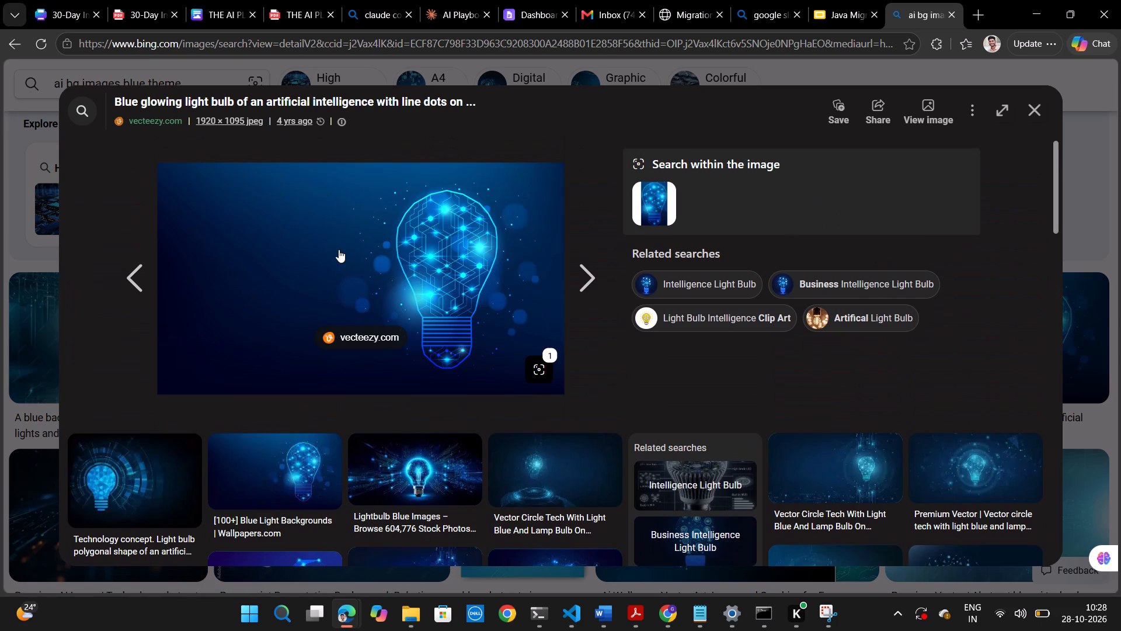
right_click(339, 249)
click(423, 314)
Return to the presentation and paste the copied light bulb image onto the Key Features slide.
click(825, 8)
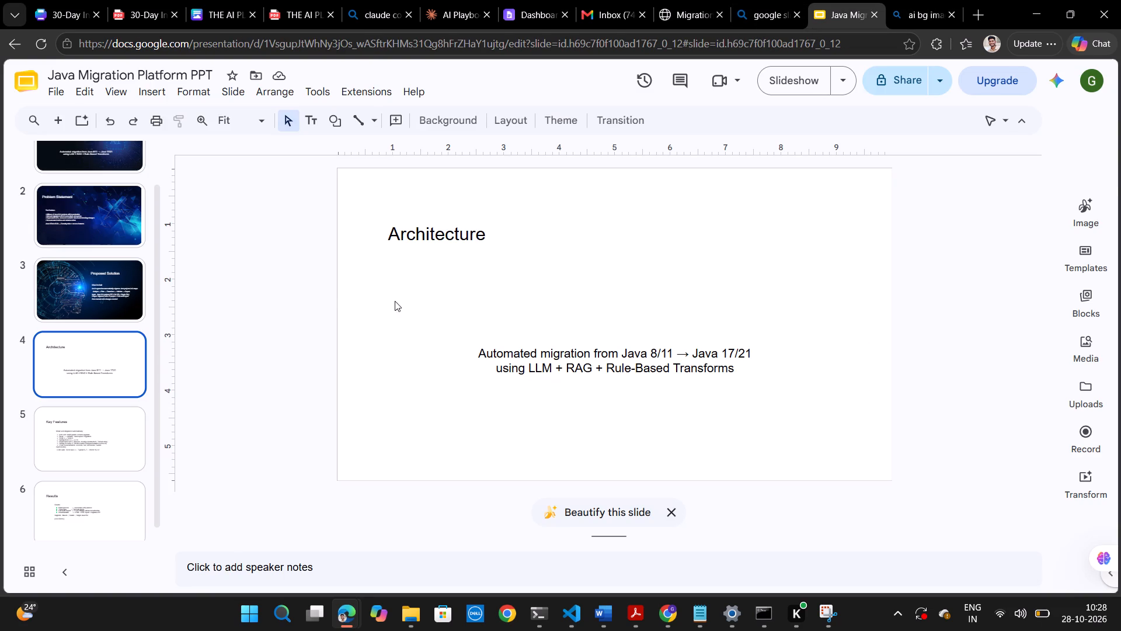
click(379, 299)
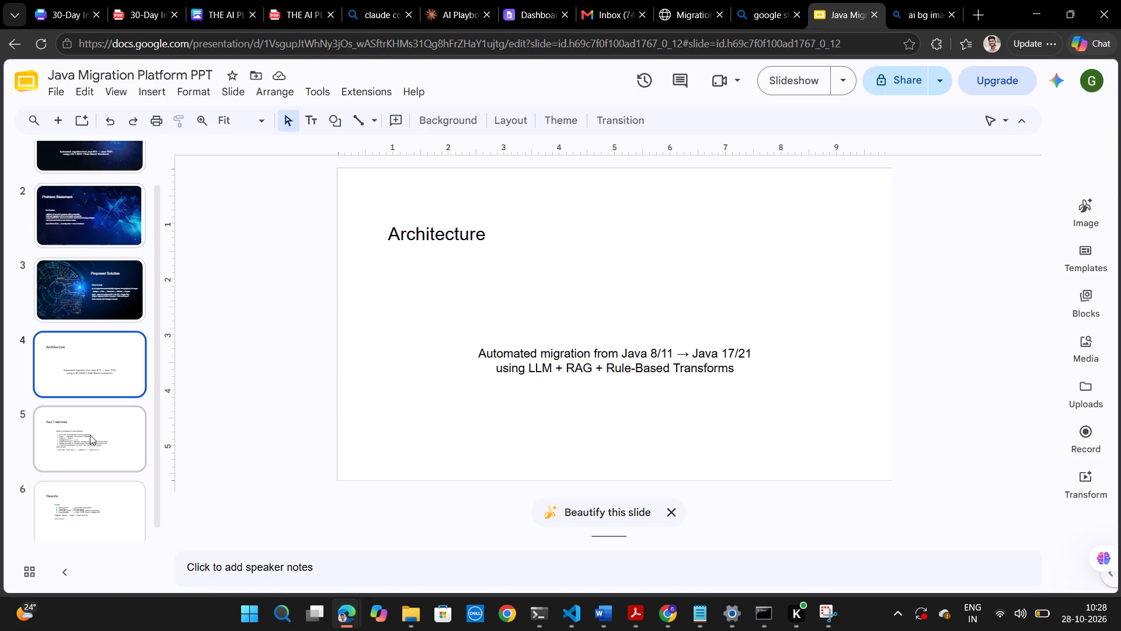
click(90, 435)
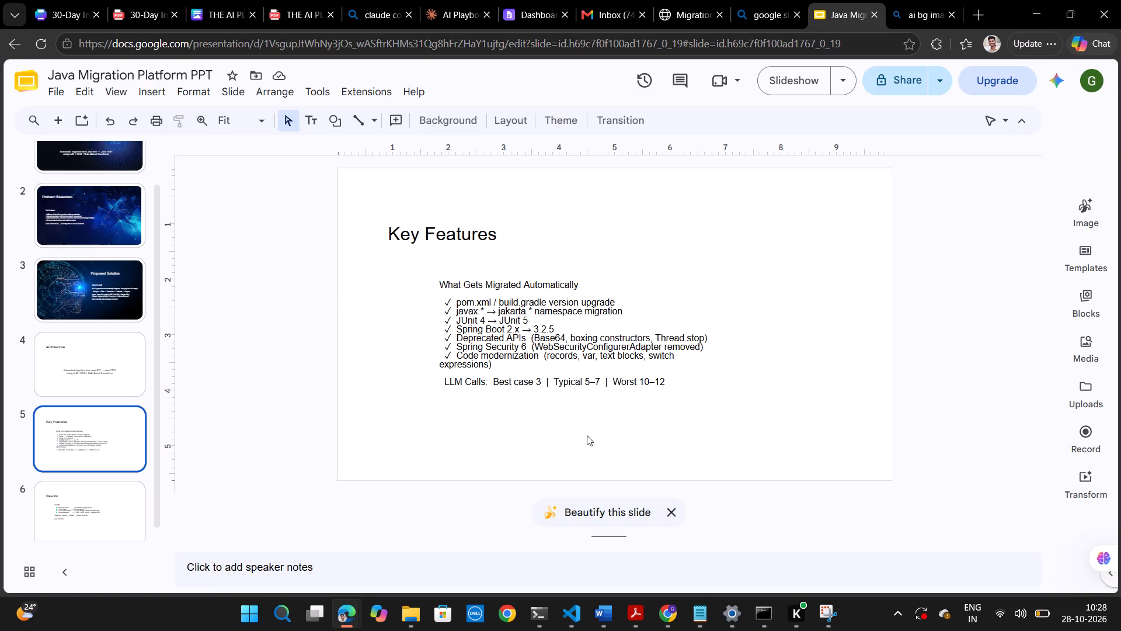
click(580, 436)
key(ctrl+v)
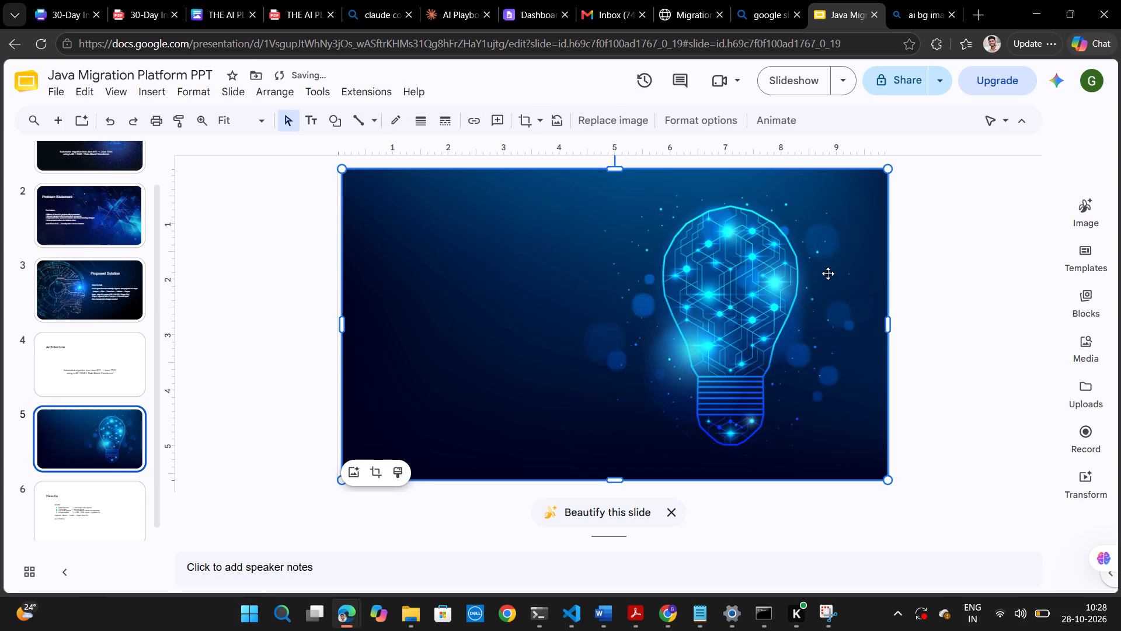
Send the light bulb image to the back, behind the Key Features slide's text.
right_click(826, 223)
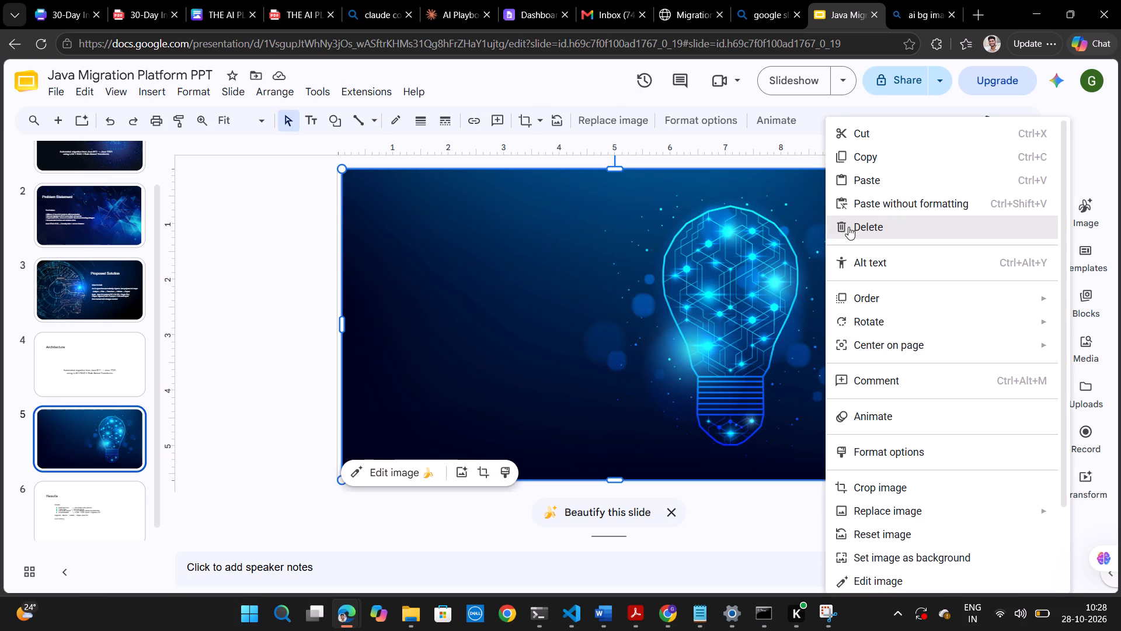
click(704, 367)
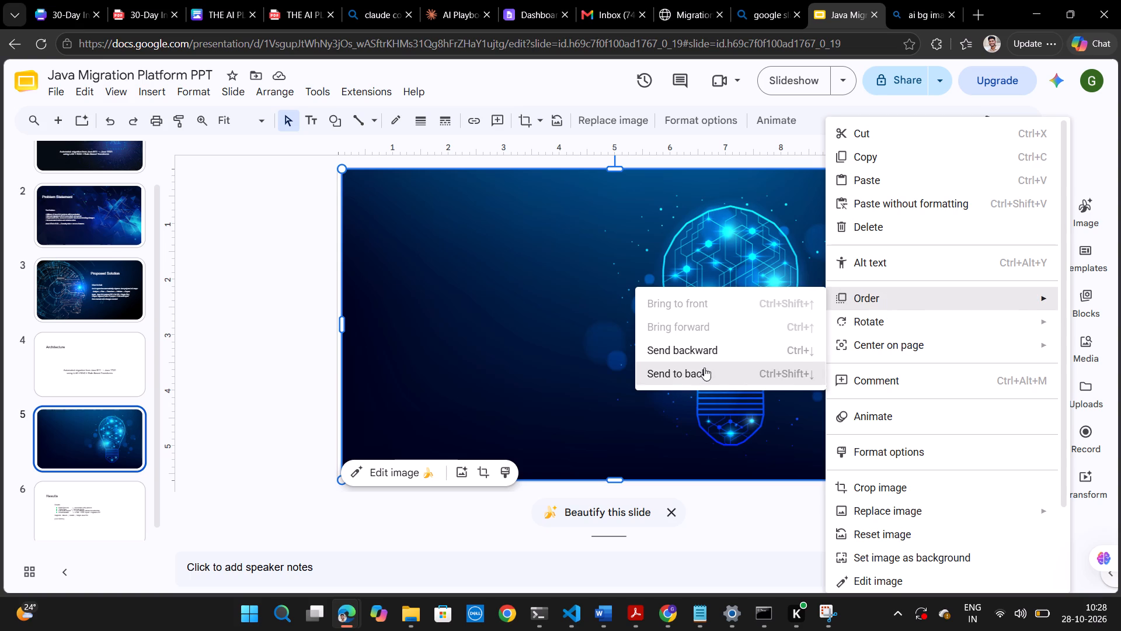
Change the Key Features slide's title and body text to white.
click(422, 235)
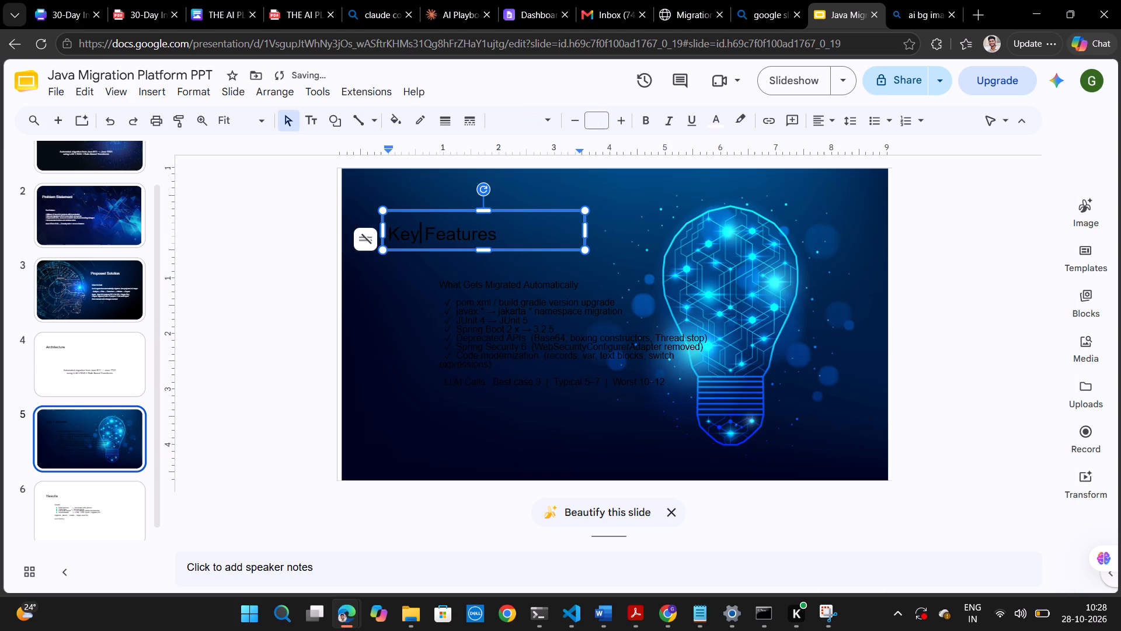
key(ctrl+a)
click(715, 127)
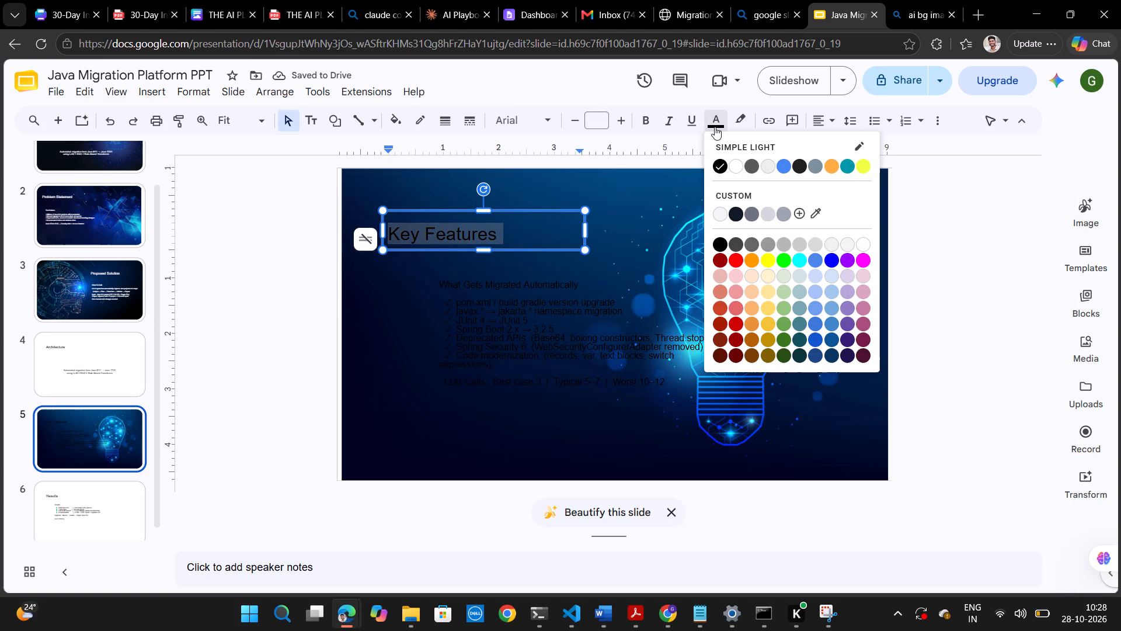
click(740, 169)
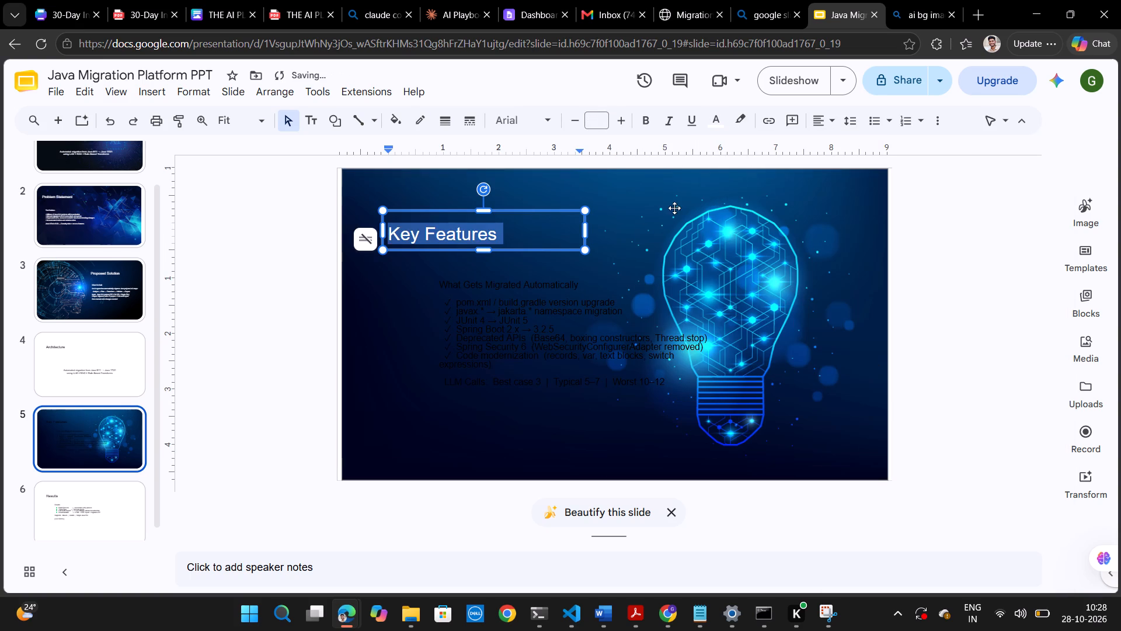
click(531, 313)
key(ctrl+a)
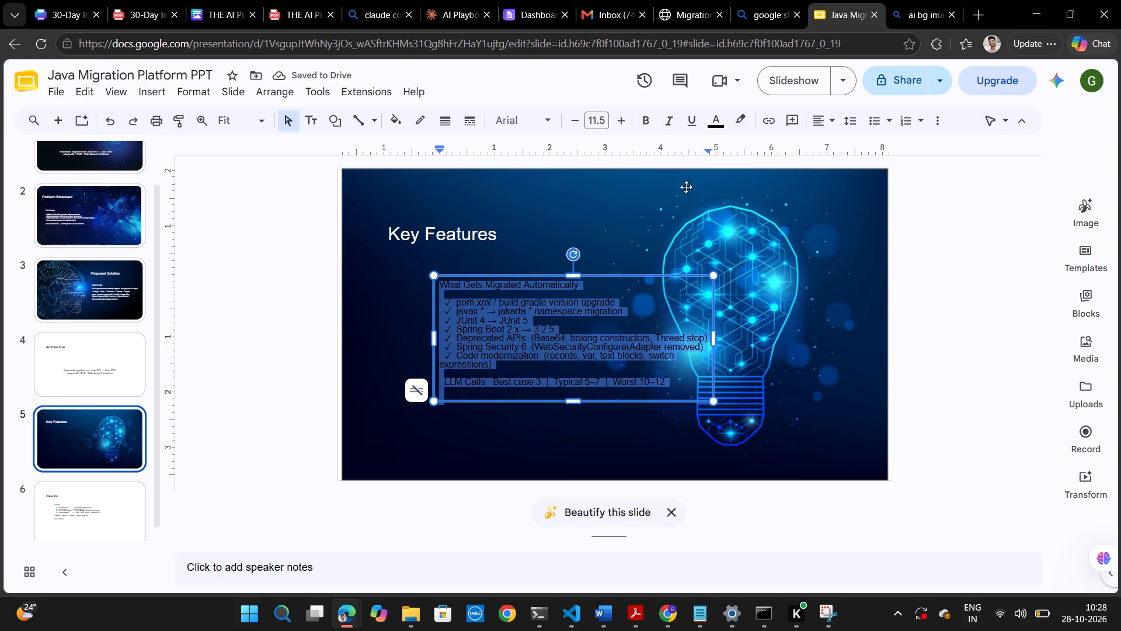
click(716, 120)
click(737, 165)
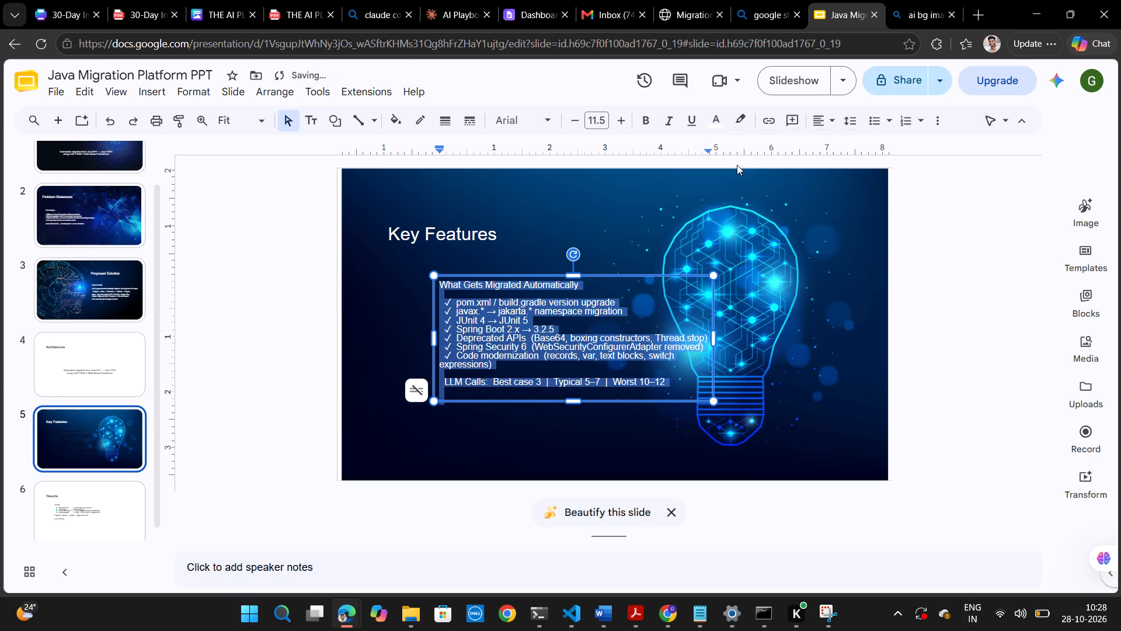
Remove the empty last line below the LLM Calls line in the Key Features body text.
click(453, 395)
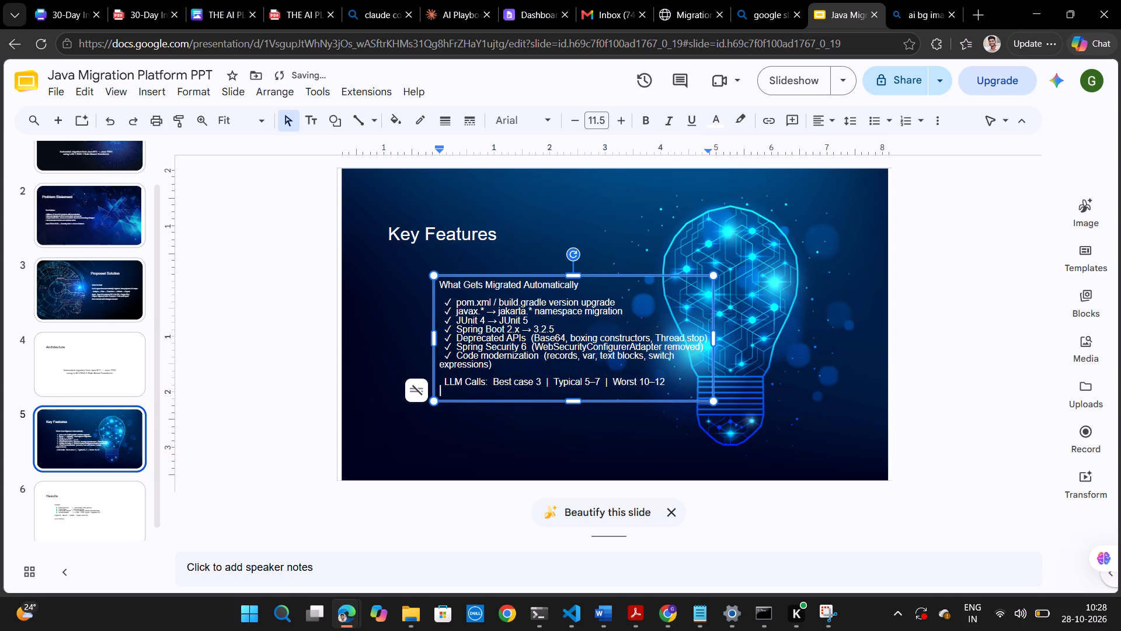
key(BackSpace)
click(809, 393)
Move the Key Features body text box clear of the light bulb, aligning its left edge roughly with the title.
click(518, 342)
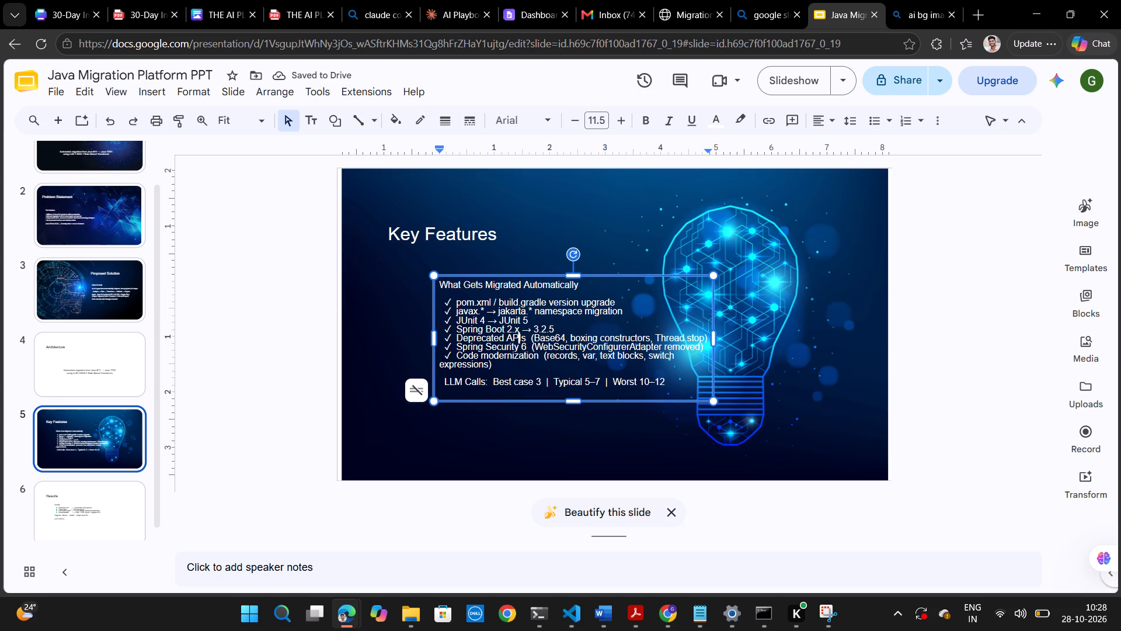
drag(510, 400, 462, 407)
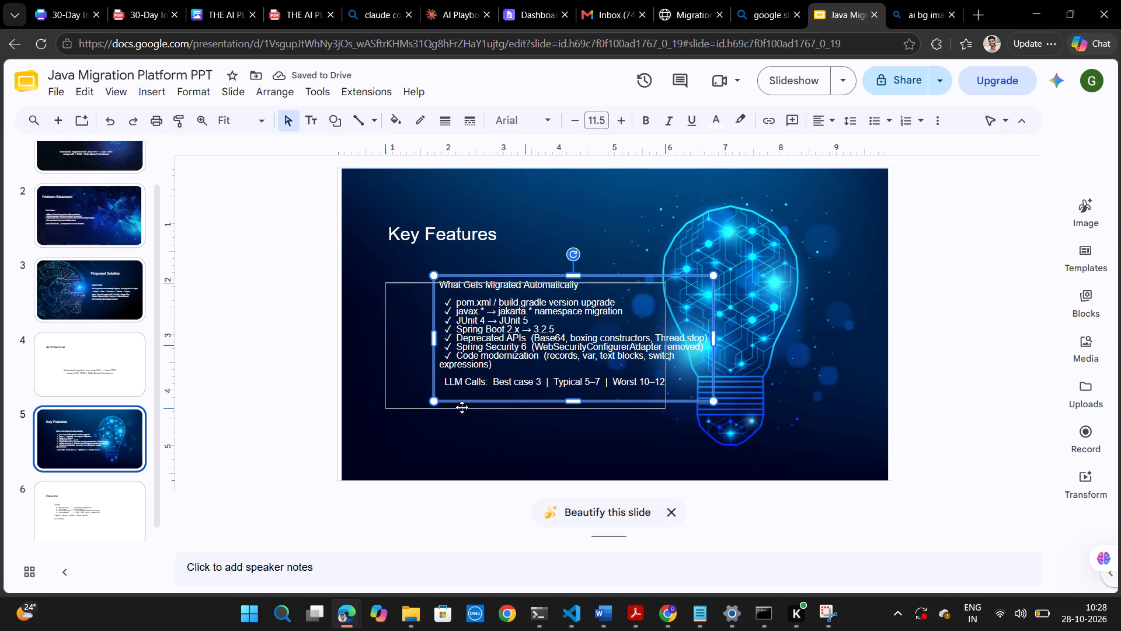
click(874, 415)
click(1011, 410)
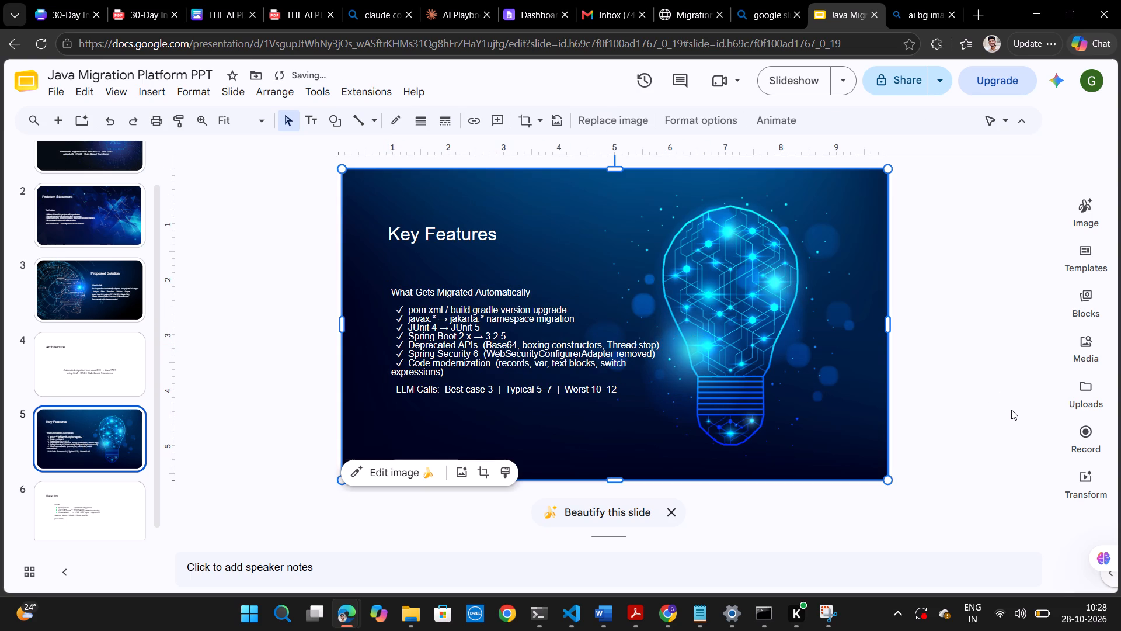
Review the Proposed Solution, Key Features and Architecture slides, ending on the Results slide.
click(83, 303)
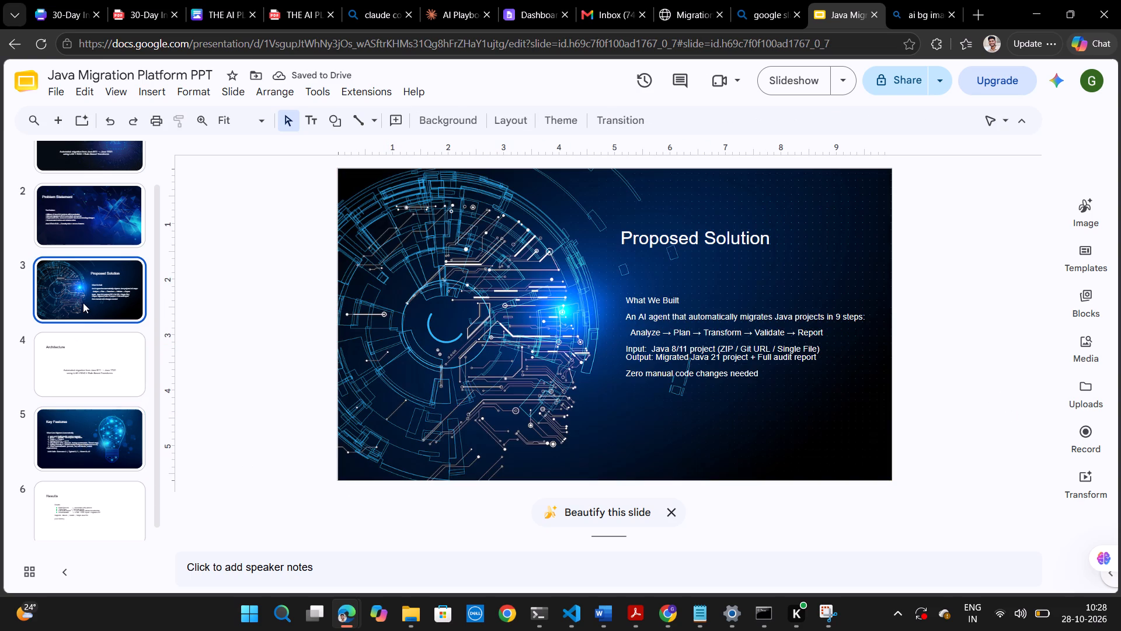
click(81, 434)
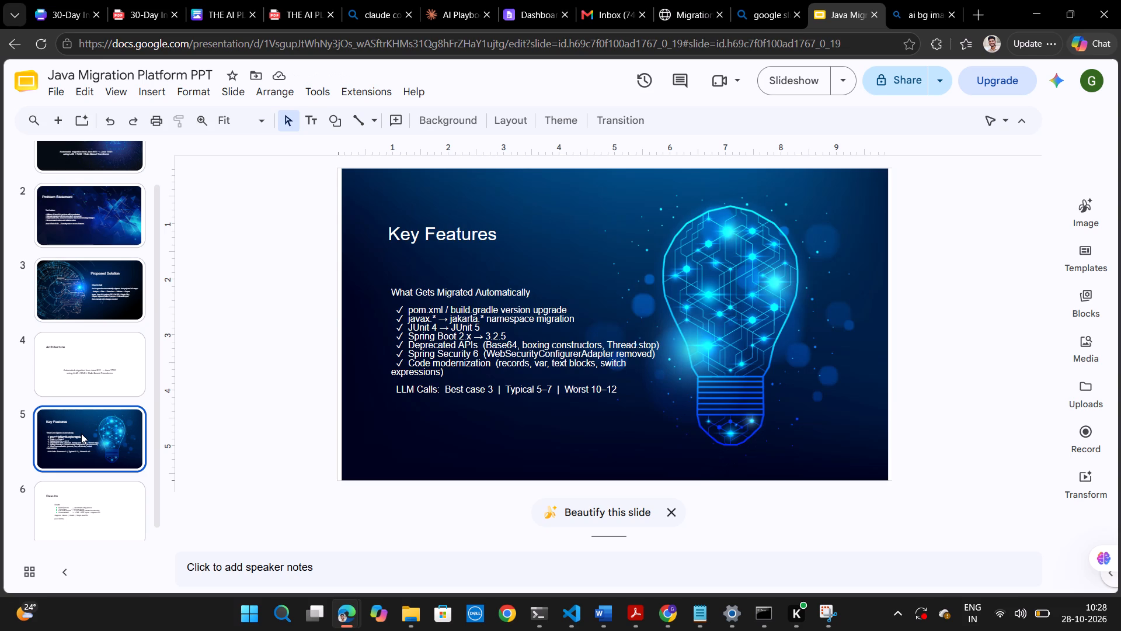
click(67, 364)
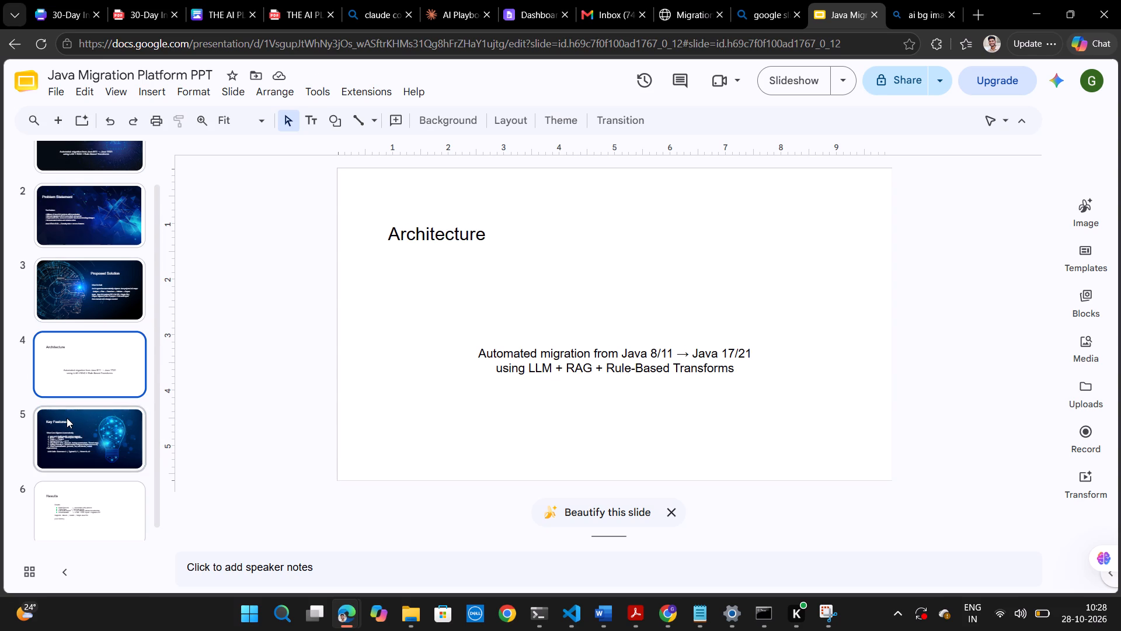
click(67, 418)
scroll(67, 418, down, 2)
click(96, 501)
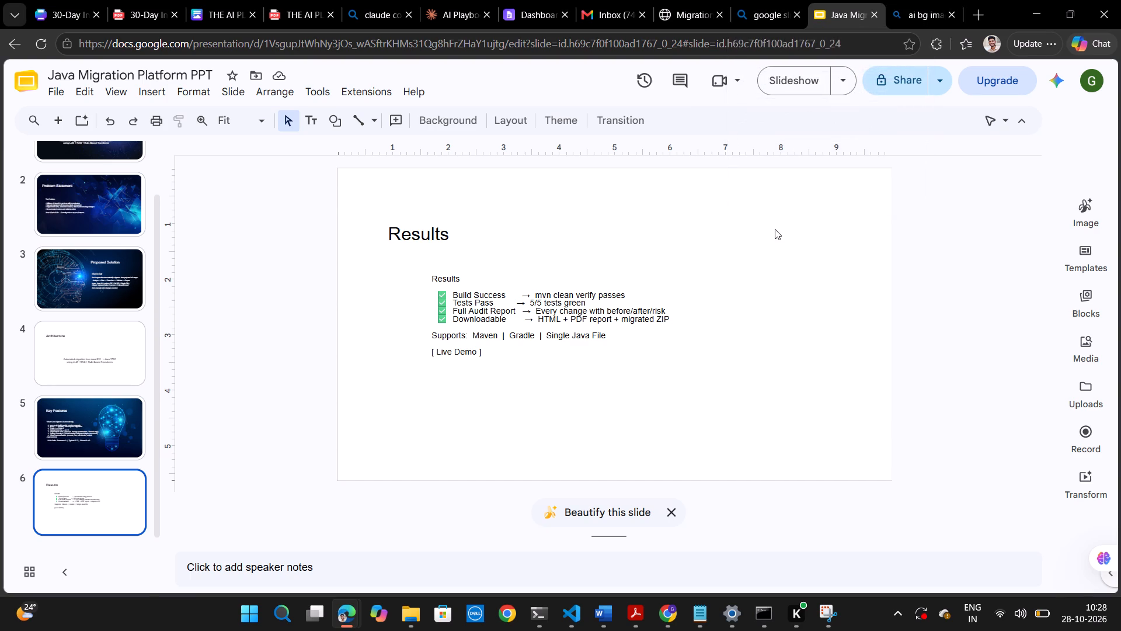
Return to the image search and examine the pictures related to the light bulb image as background candidates.
click(931, 2)
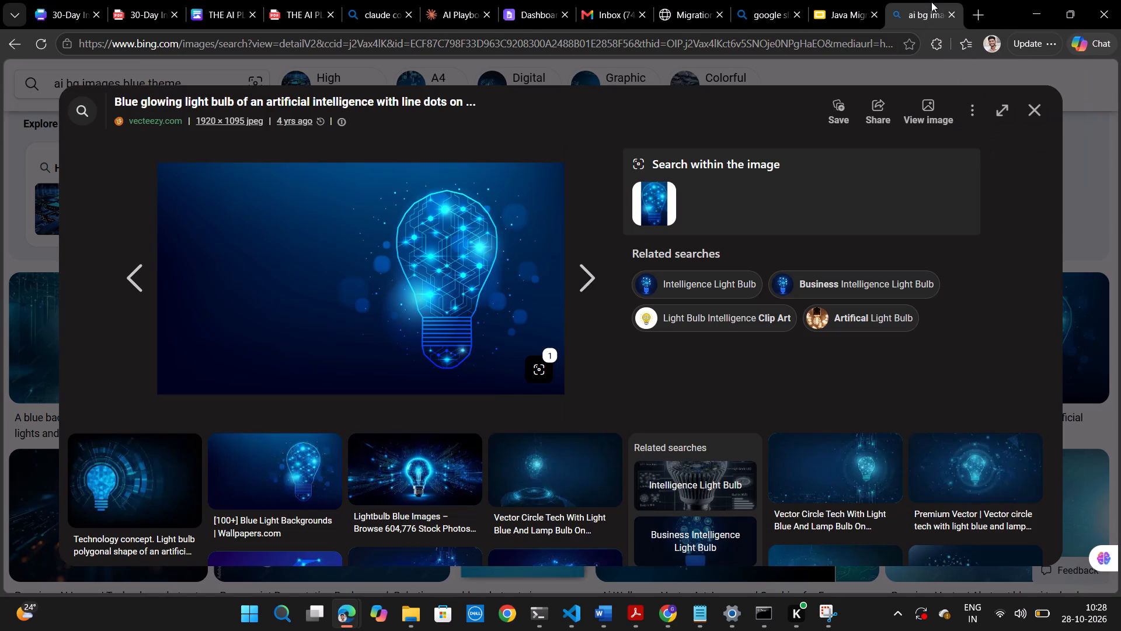
scroll(741, 293, down, 2)
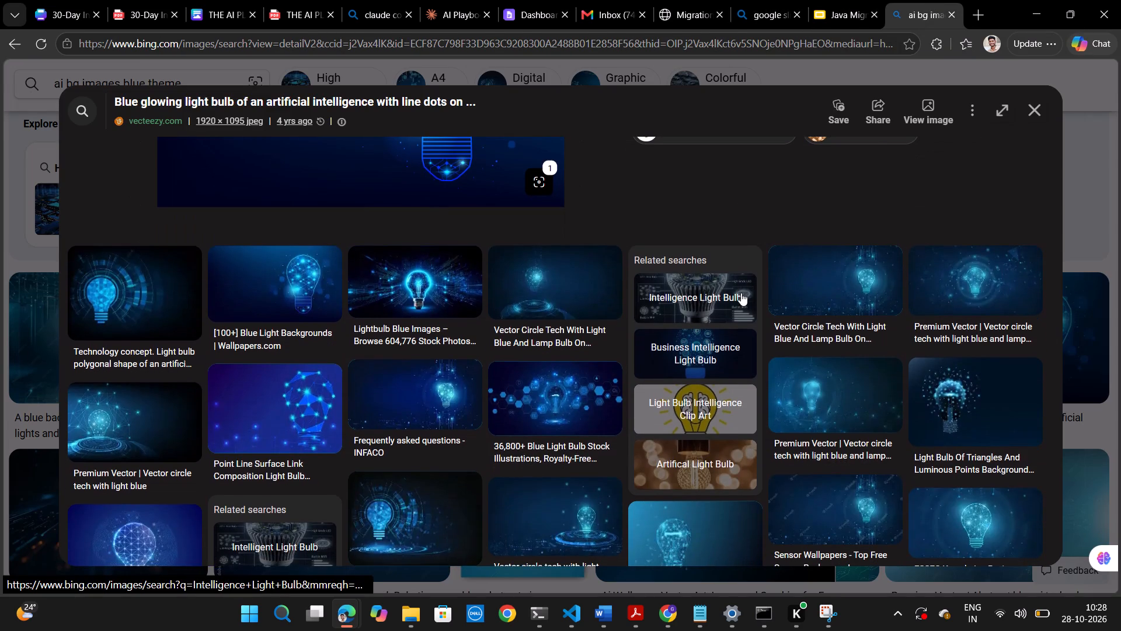
scroll(598, 524, down, 2)
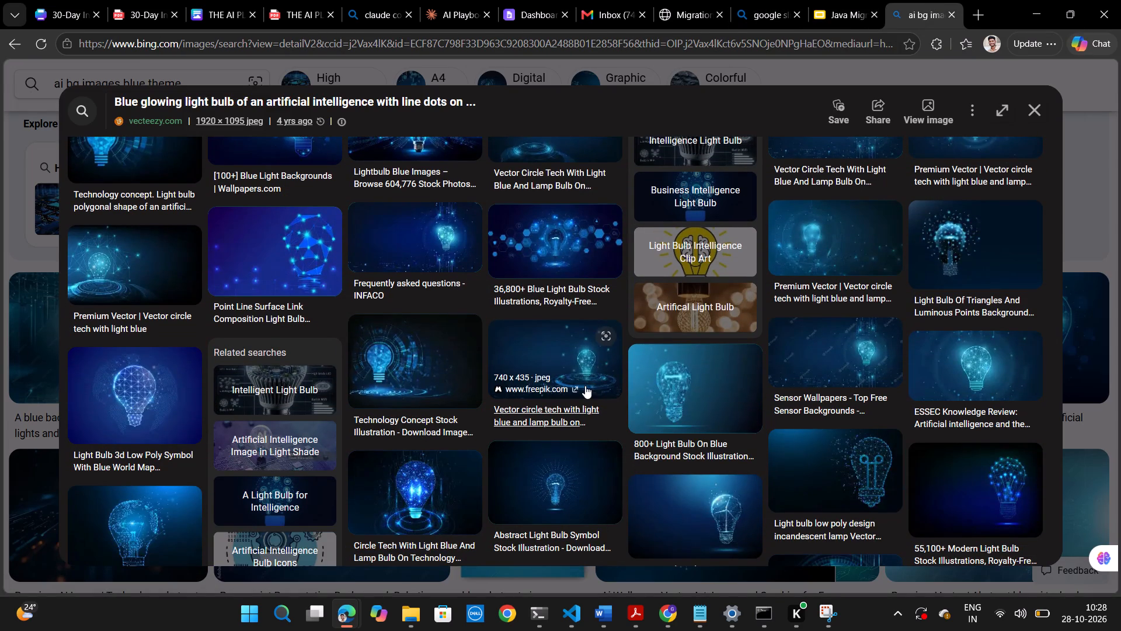
scroll(585, 386, down, 7)
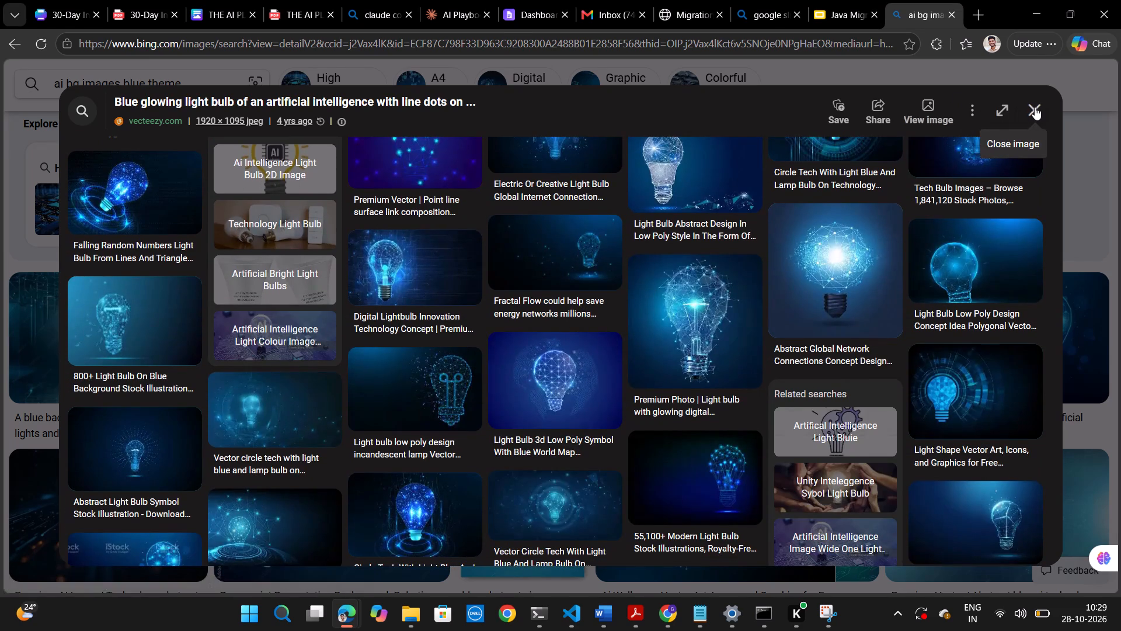
Close the light bulb preview and browse the "ai bg images blue theme" results for a background suiting the Results slide.
click(1035, 107)
scroll(660, 349, down, 3)
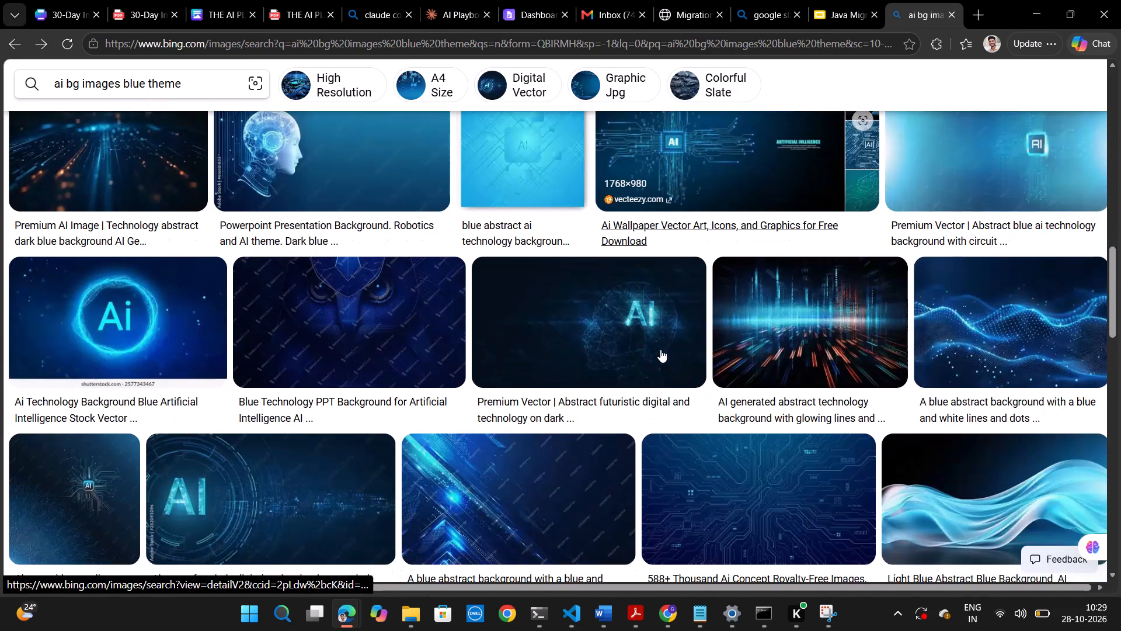
scroll(660, 349, down, 4)
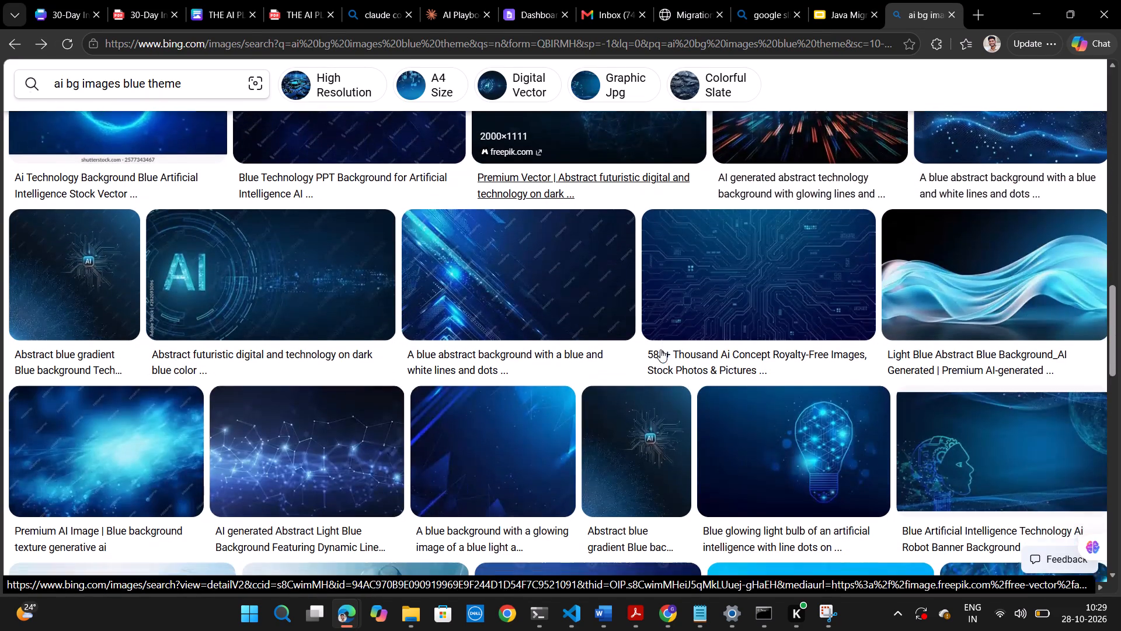
scroll(660, 349, down, 2)
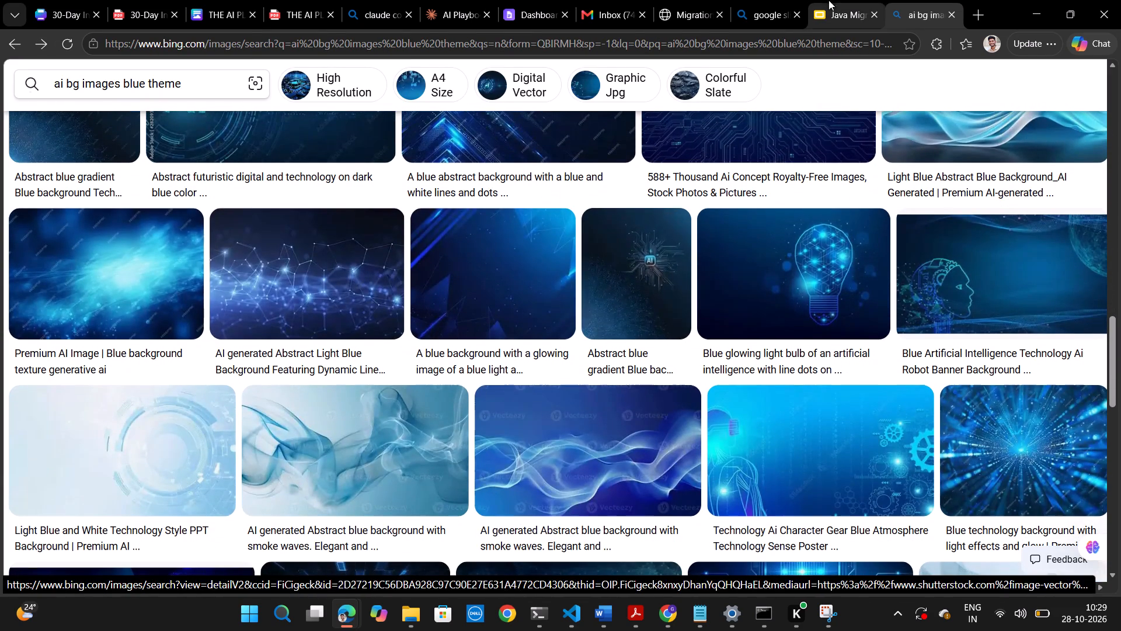
click(833, 0)
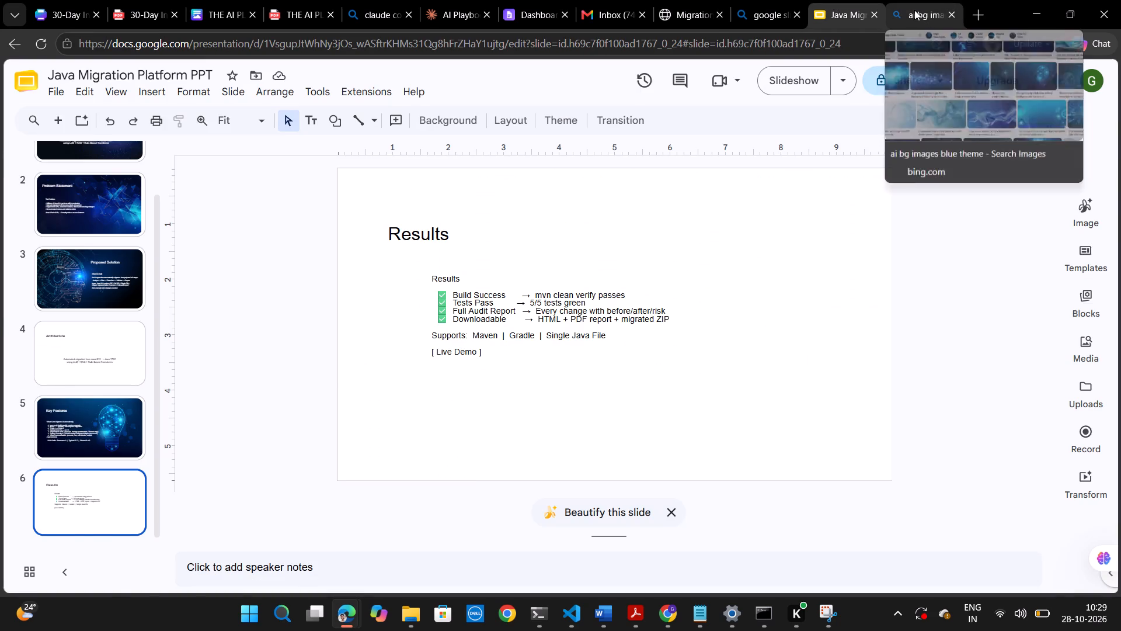
click(914, 10)
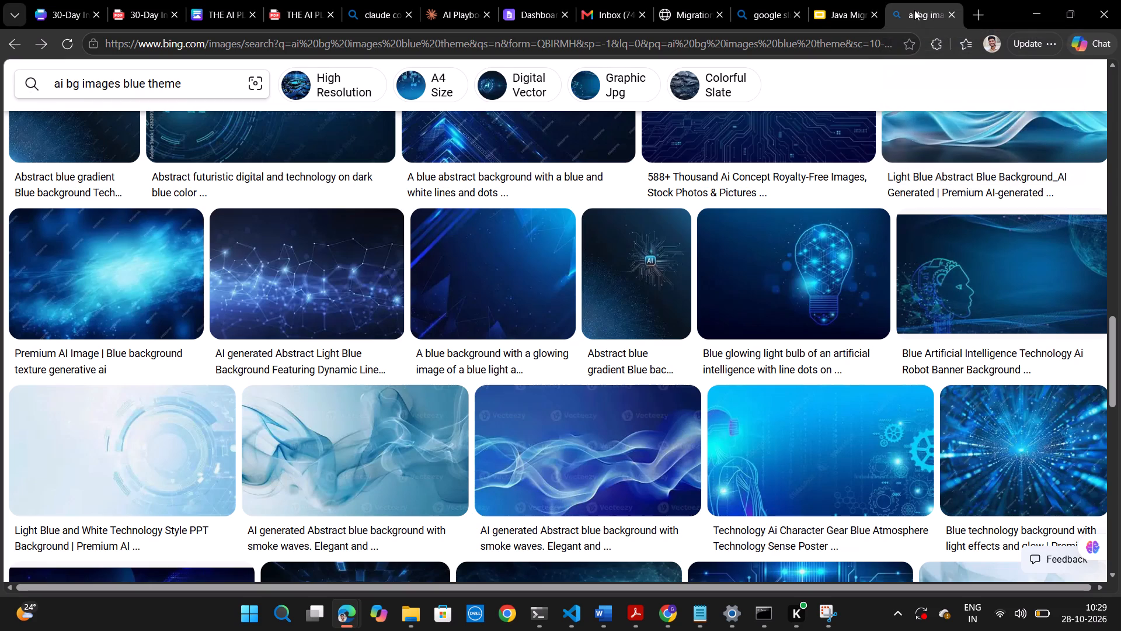
click(995, 0)
scroll(714, 272, down, 6)
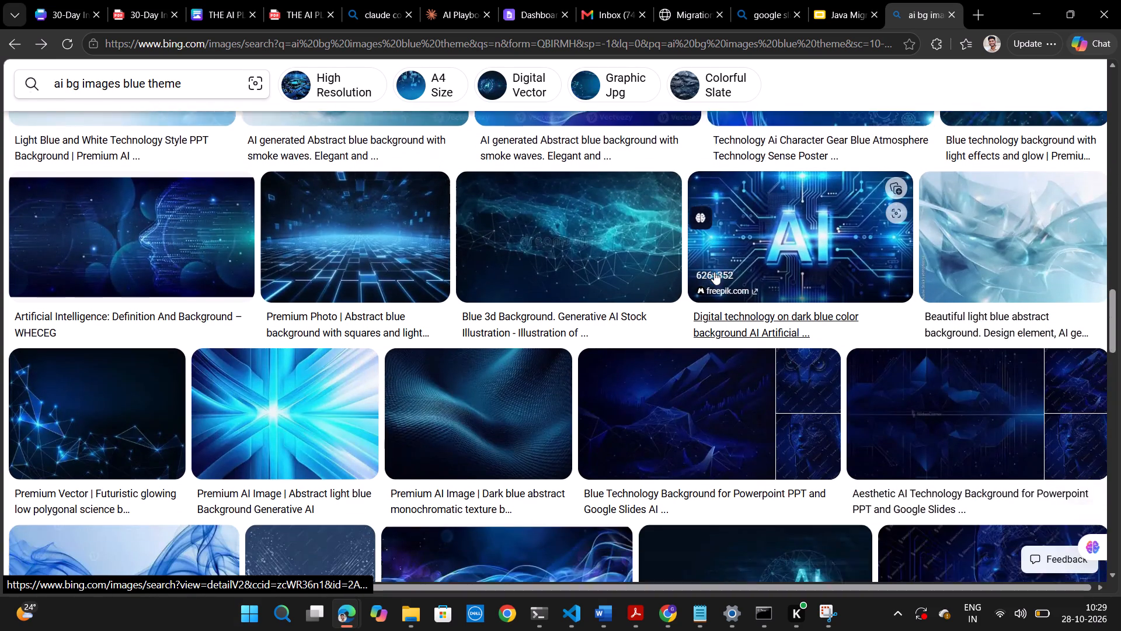
scroll(714, 272, down, 1)
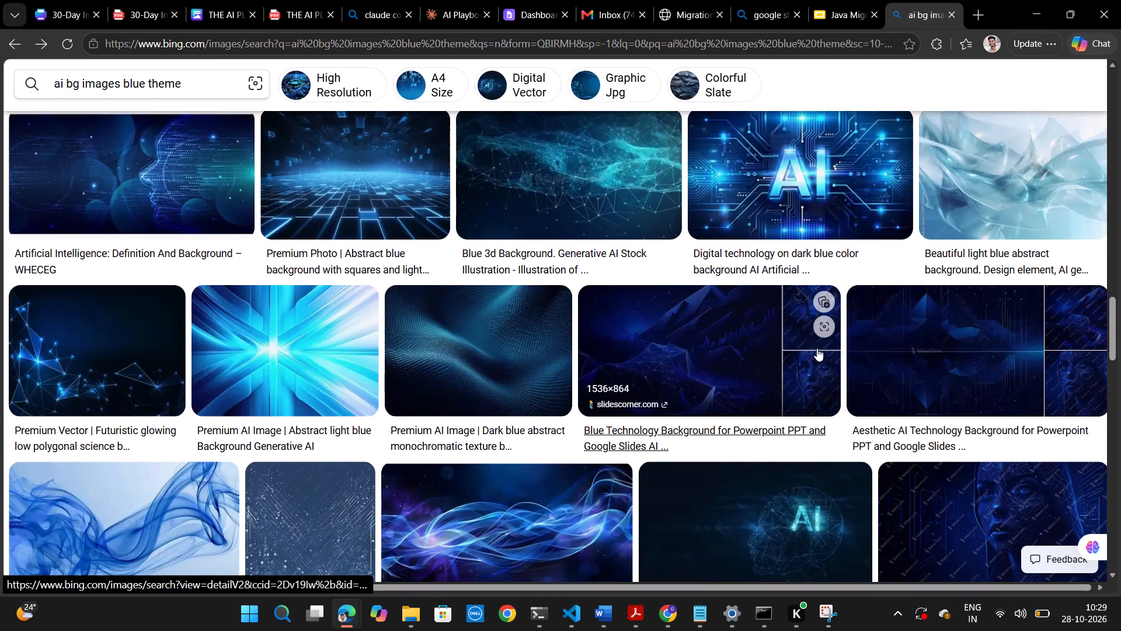
scroll(817, 348, down, 2)
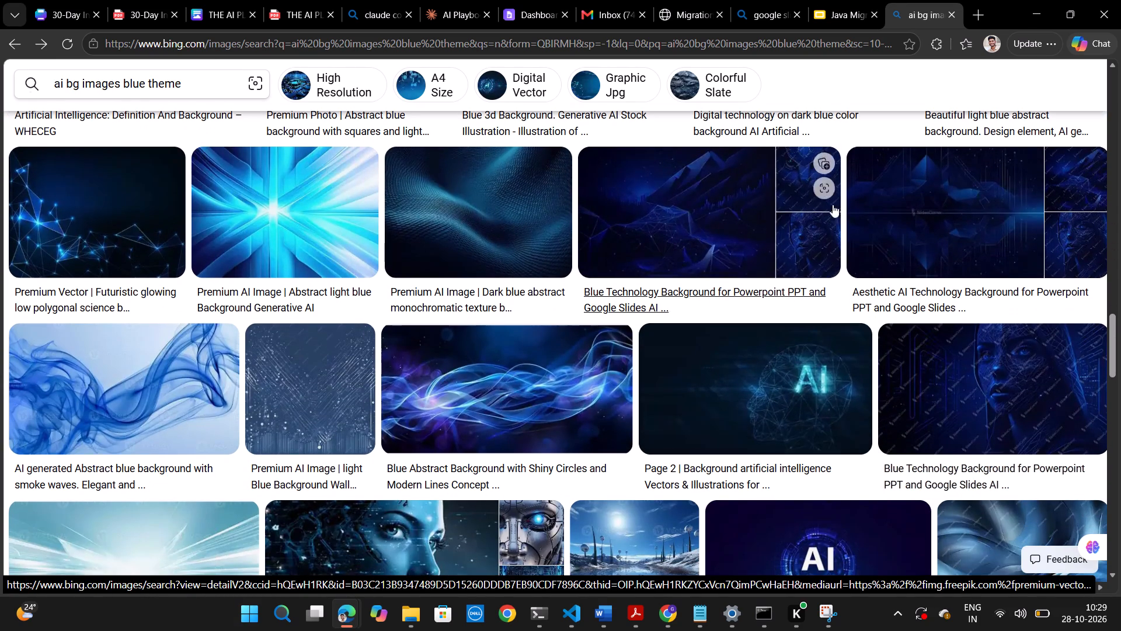
Browse further through the "ai bg images blue theme" results, comparing them with the Results slide to find a suitable background.
click(846, 0)
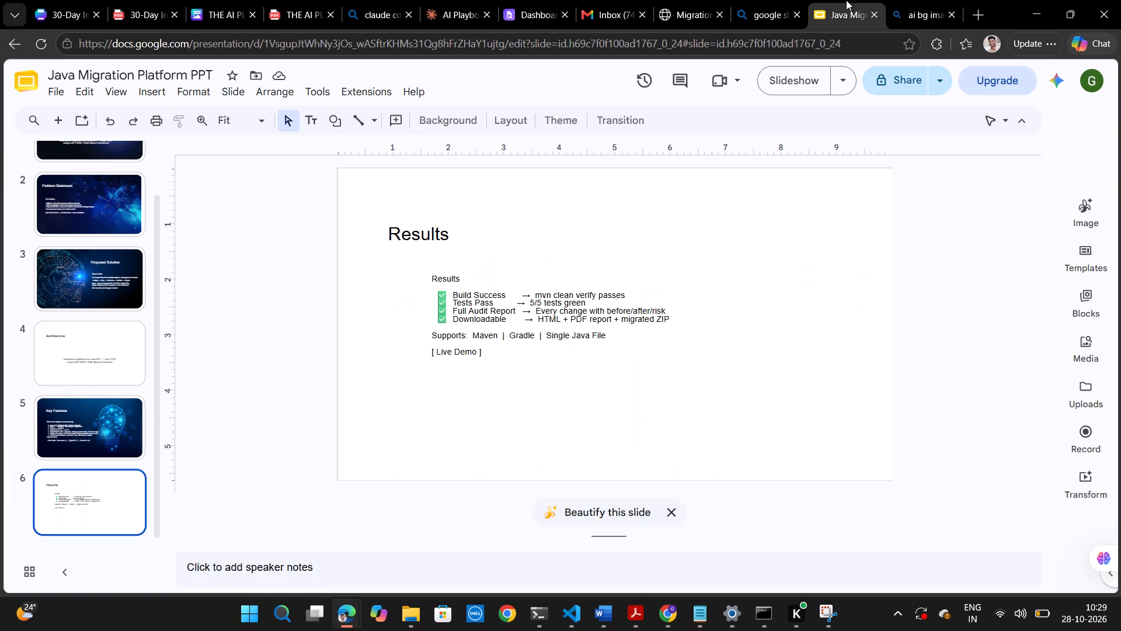
click(922, 11)
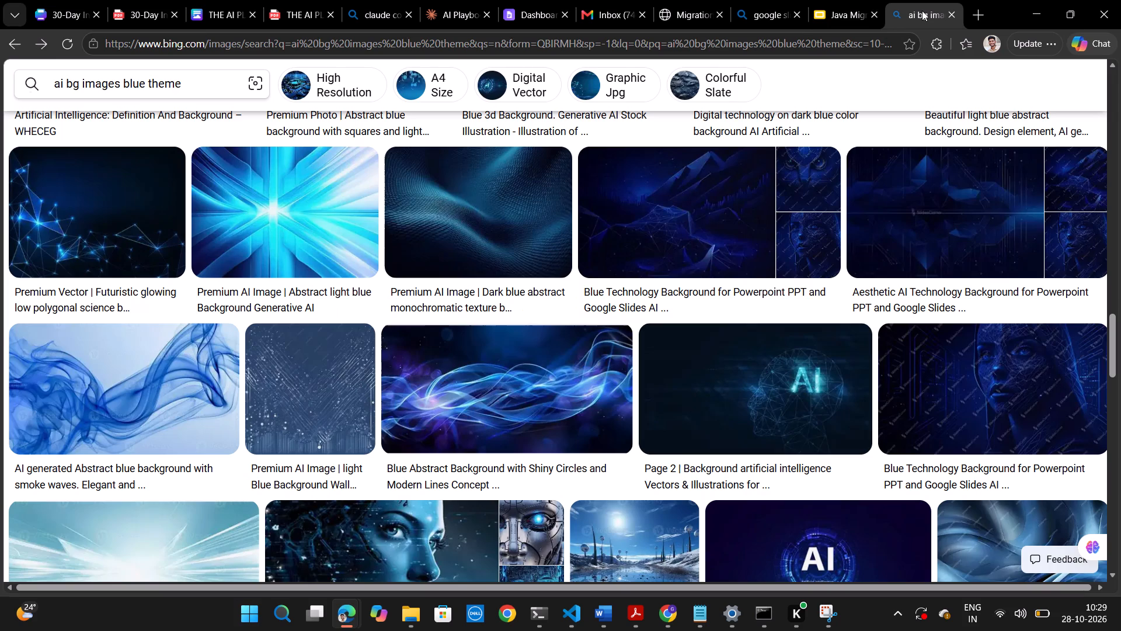
click(847, 10)
click(914, 0)
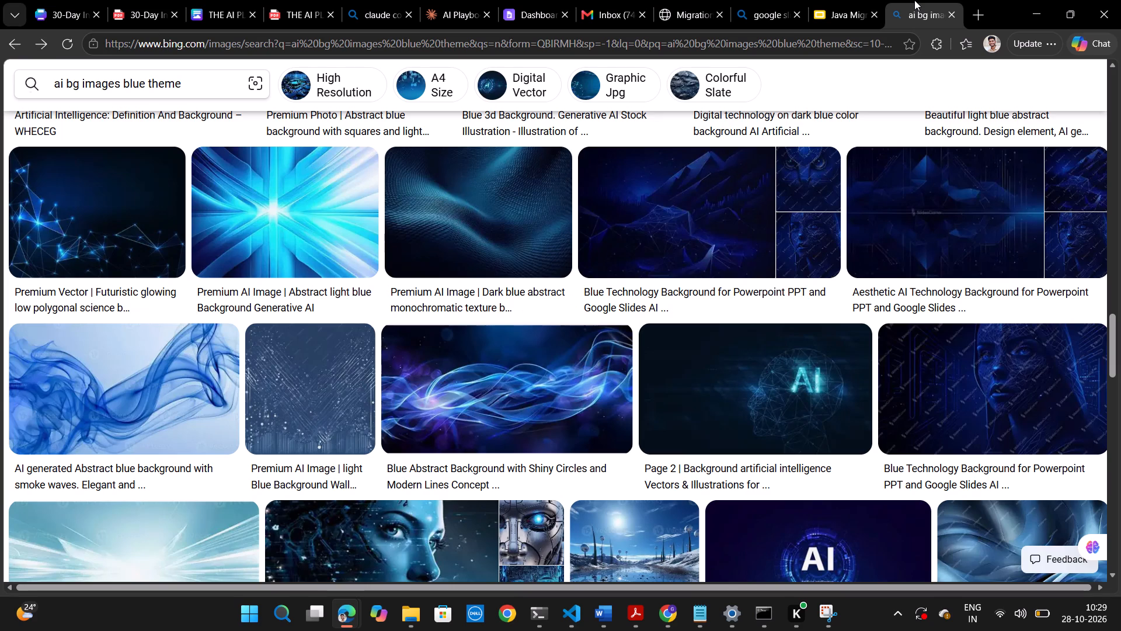
scroll(938, 320, down, 4)
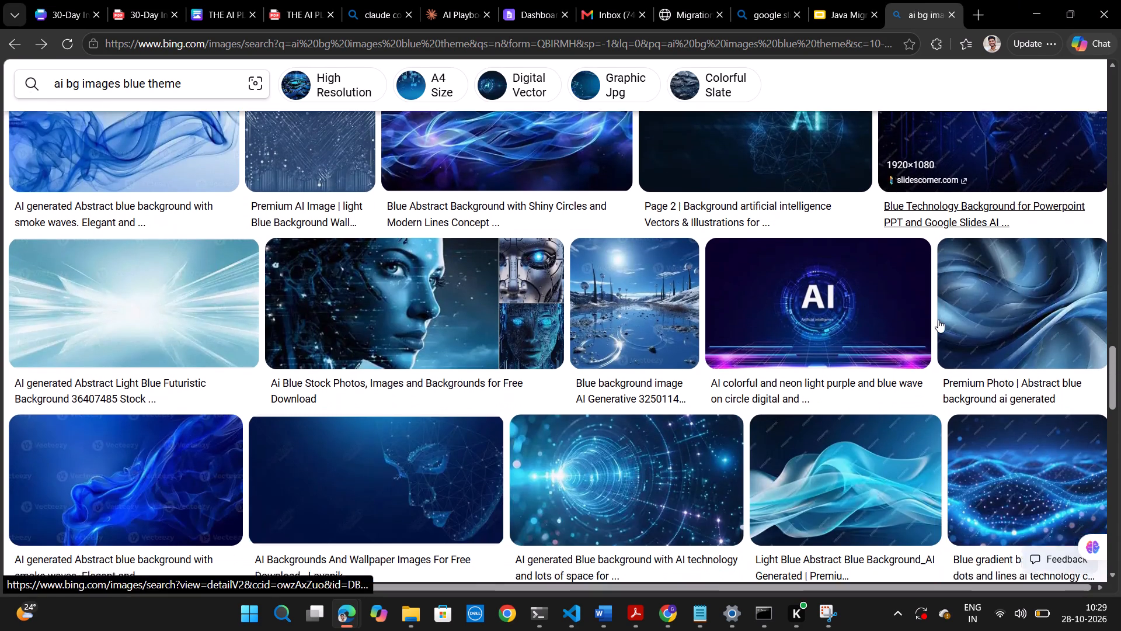
scroll(938, 320, down, 5)
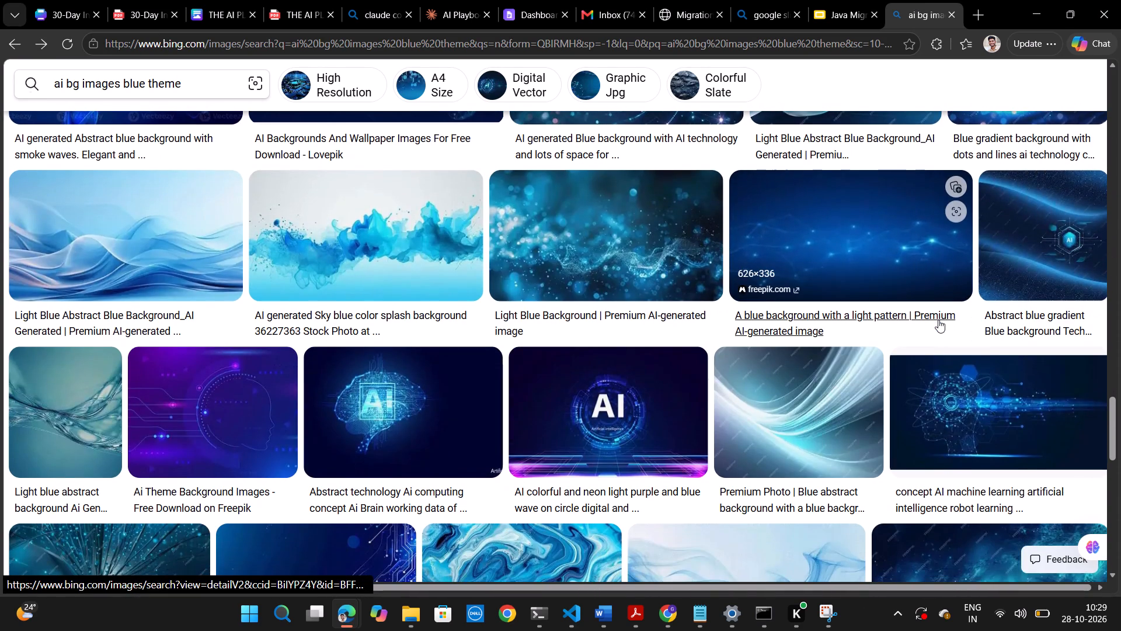
scroll(938, 320, down, 4)
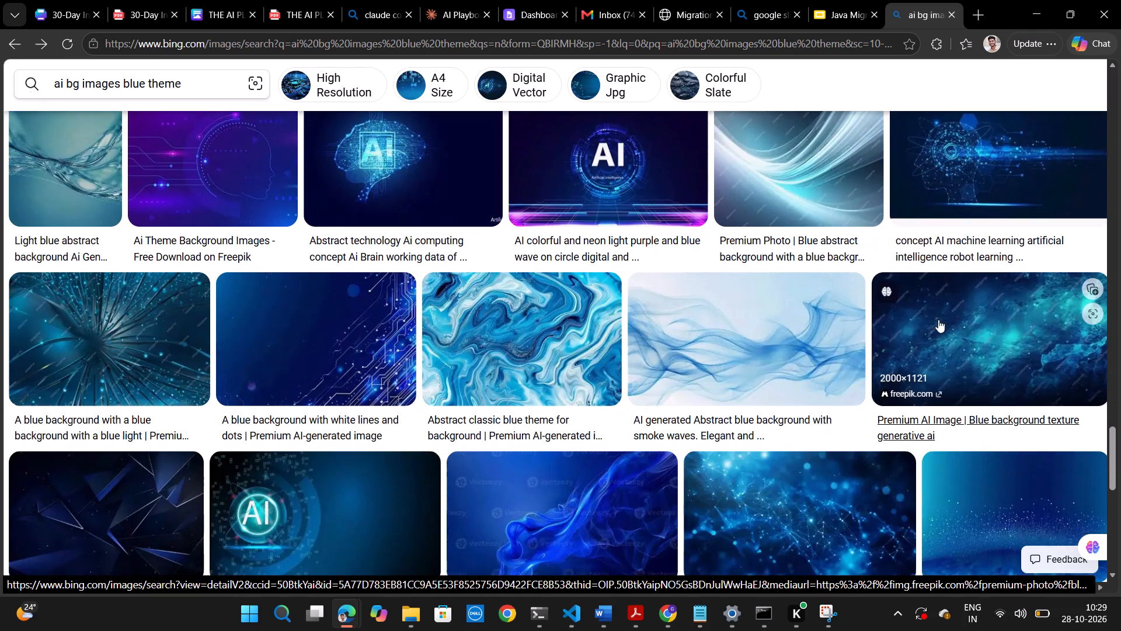
scroll(938, 320, down, 2)
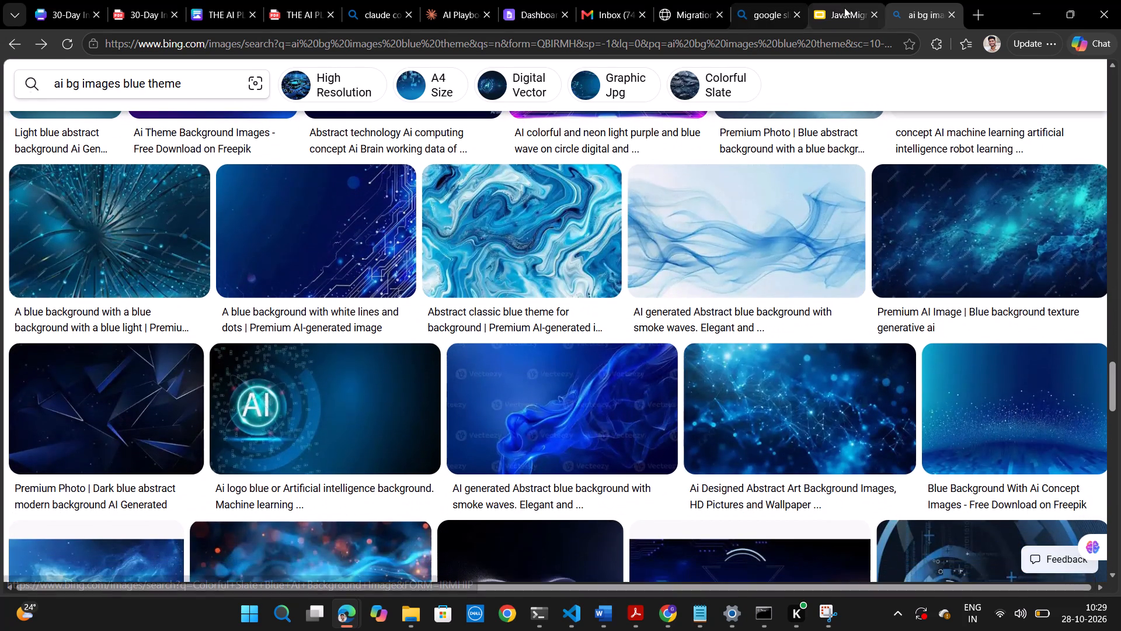
click(844, 9)
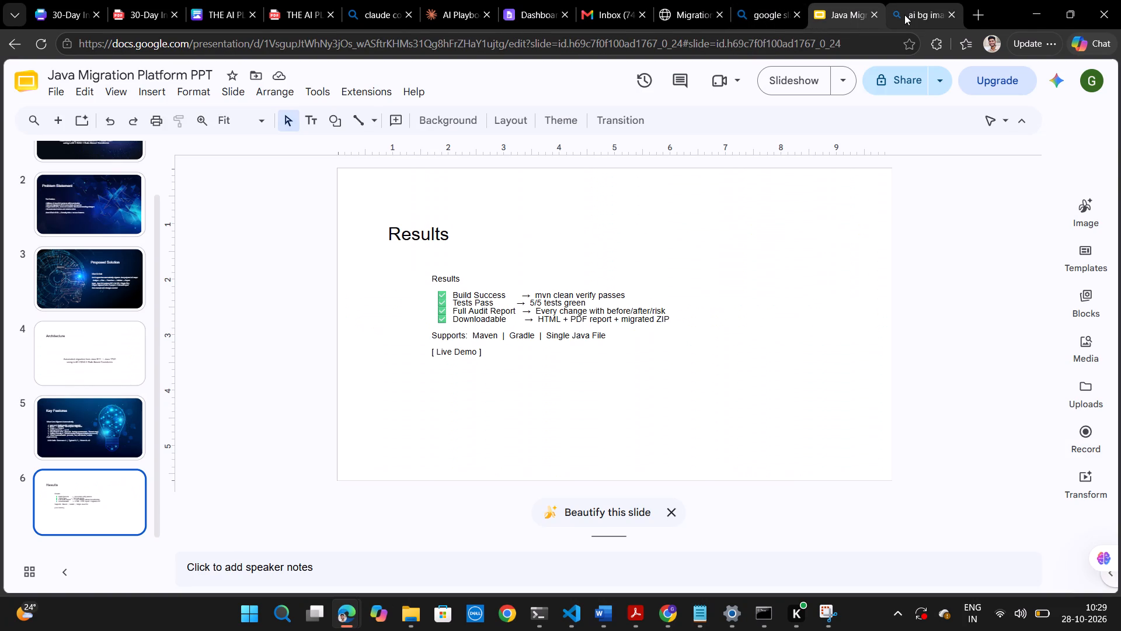
click(904, 15)
scroll(566, 305, down, 1)
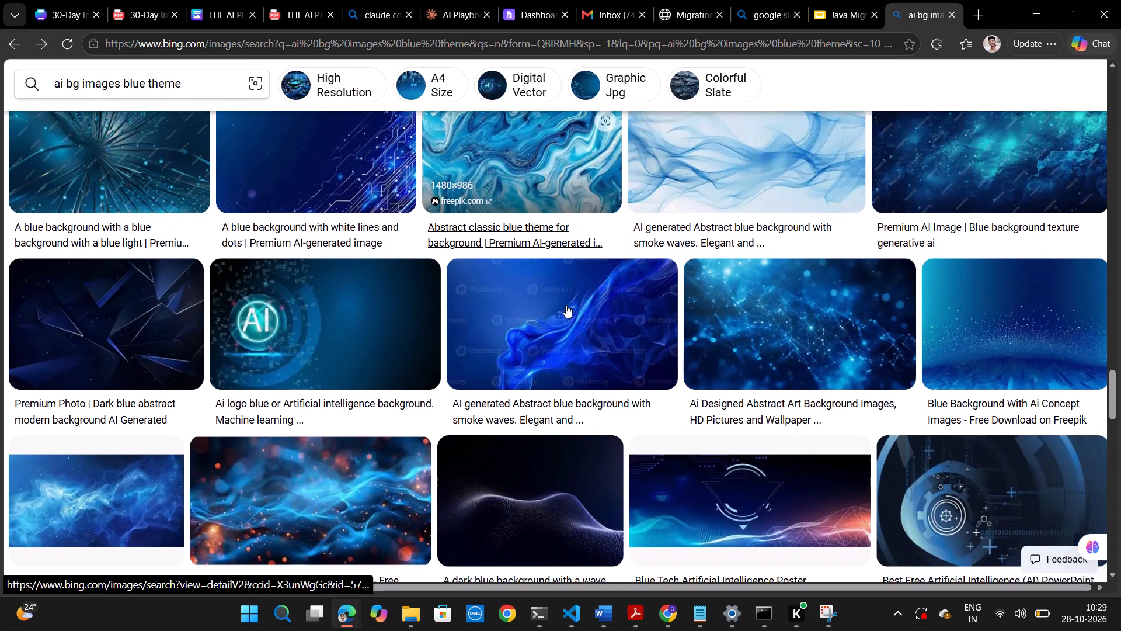
scroll(566, 305, down, 2)
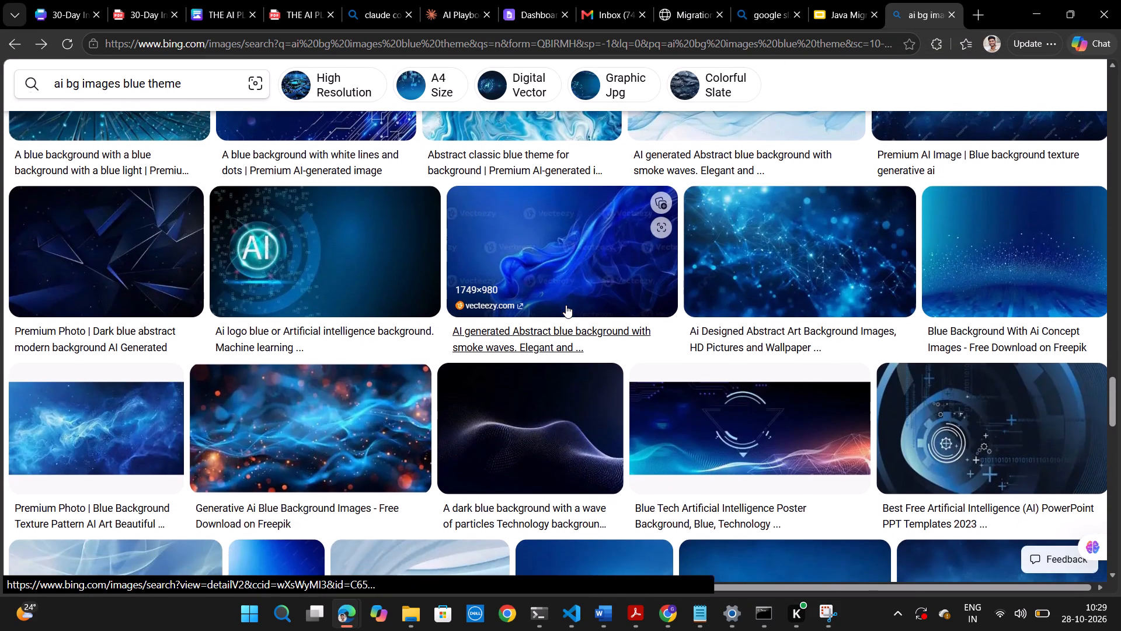
scroll(566, 305, down, 4)
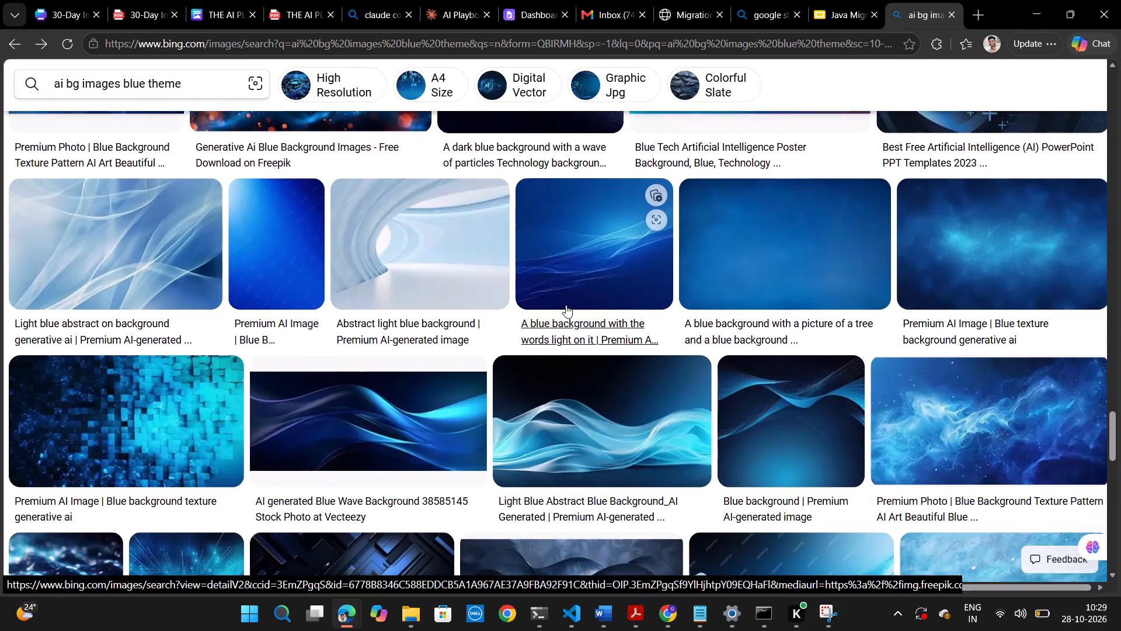
scroll(566, 305, up, 5)
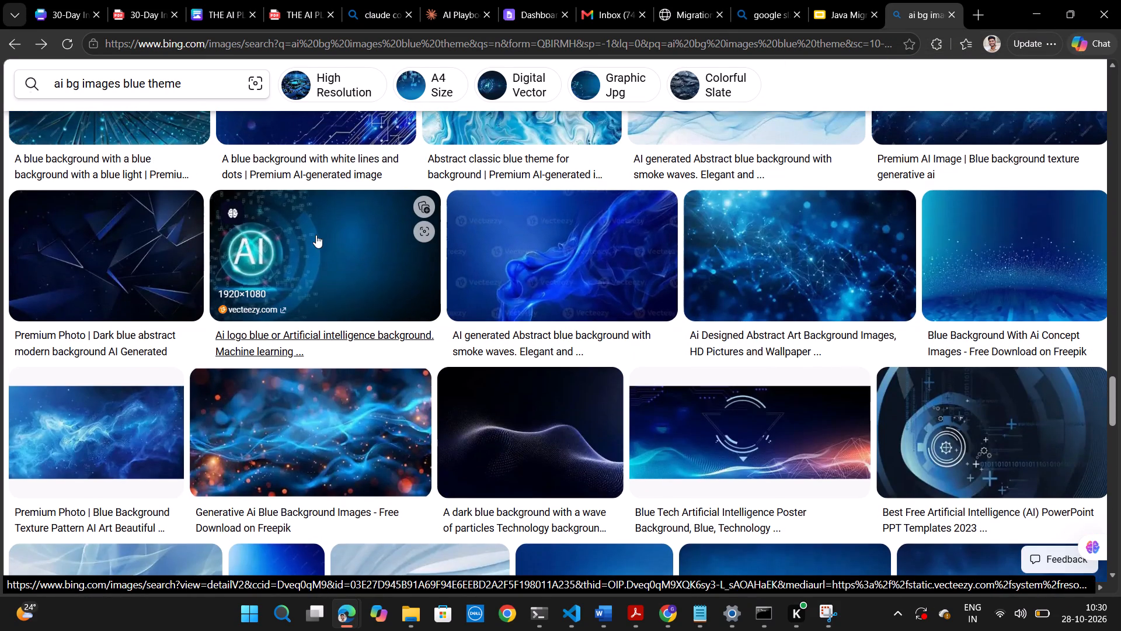
Open the blue AI logo artificial intelligence background from vecteezy.com and examine its related images as background candidates.
click(316, 235)
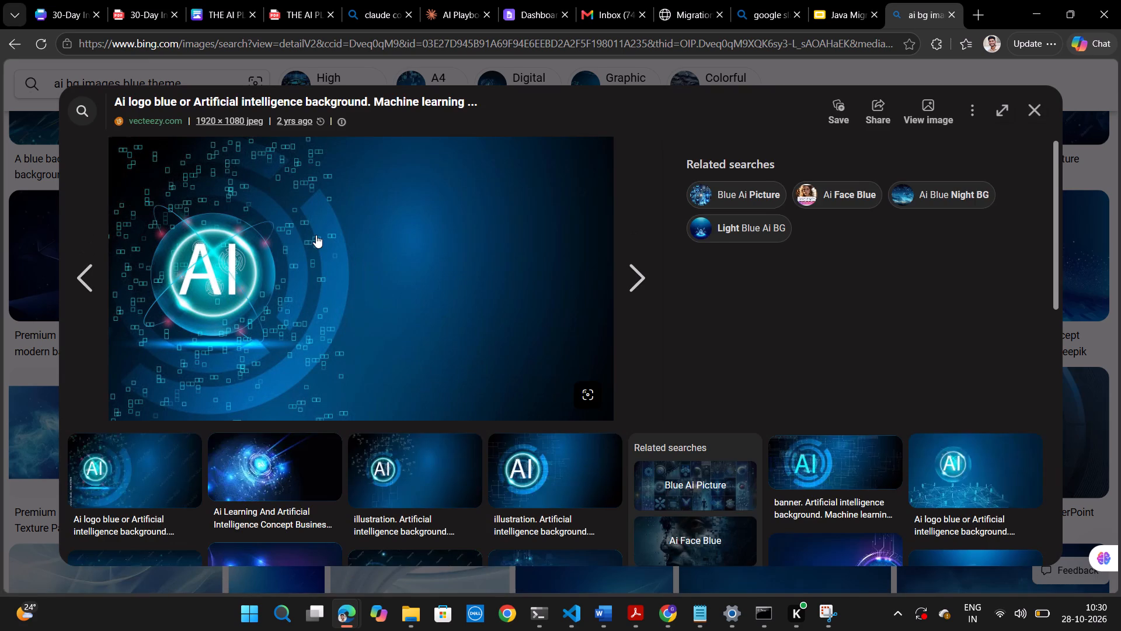
scroll(375, 346, down, 1)
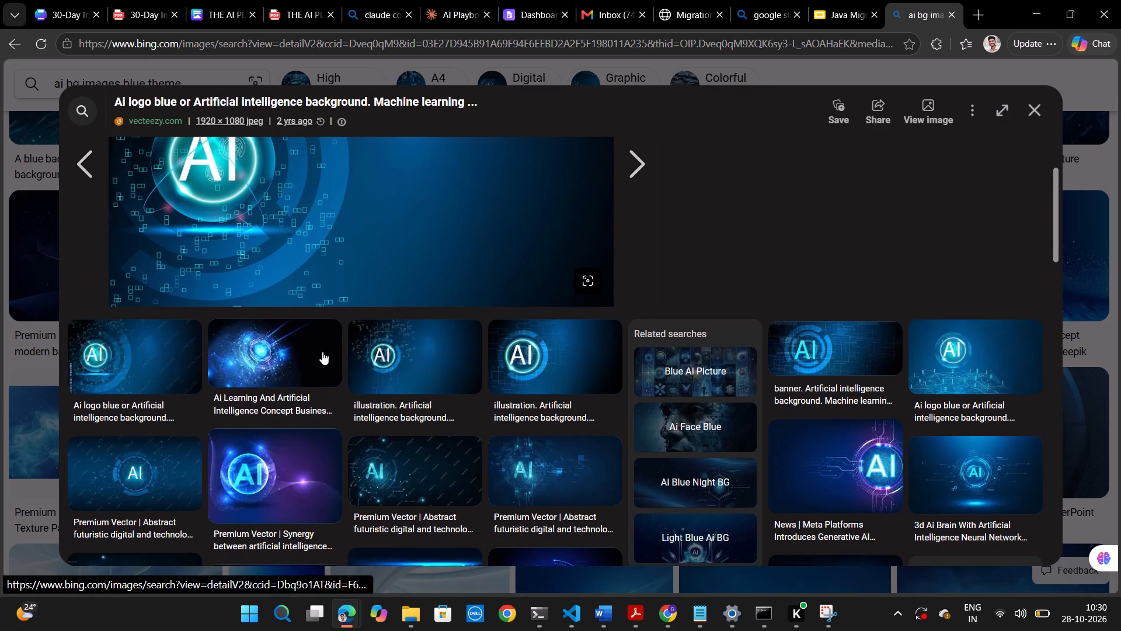
scroll(303, 484, down, 1)
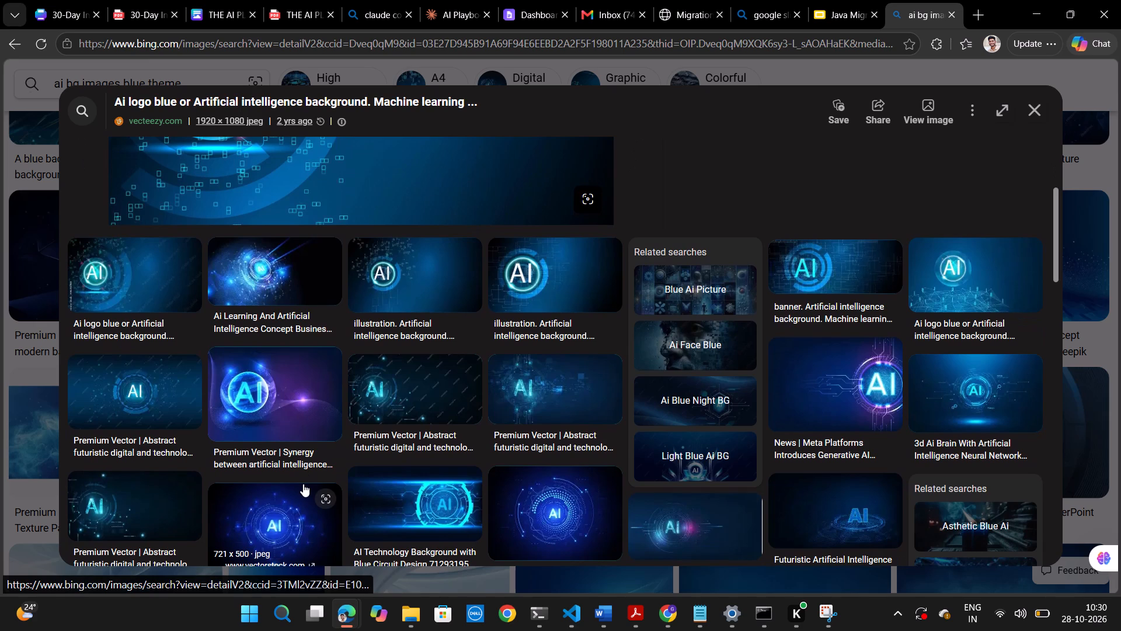
scroll(303, 484, down, 3)
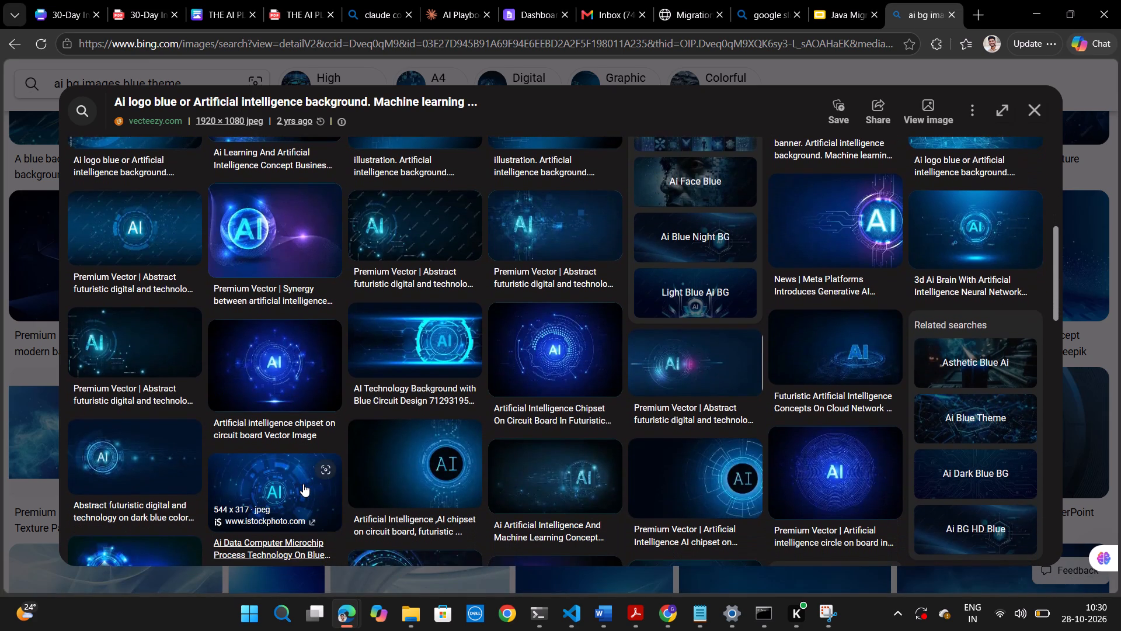
scroll(303, 484, down, 1)
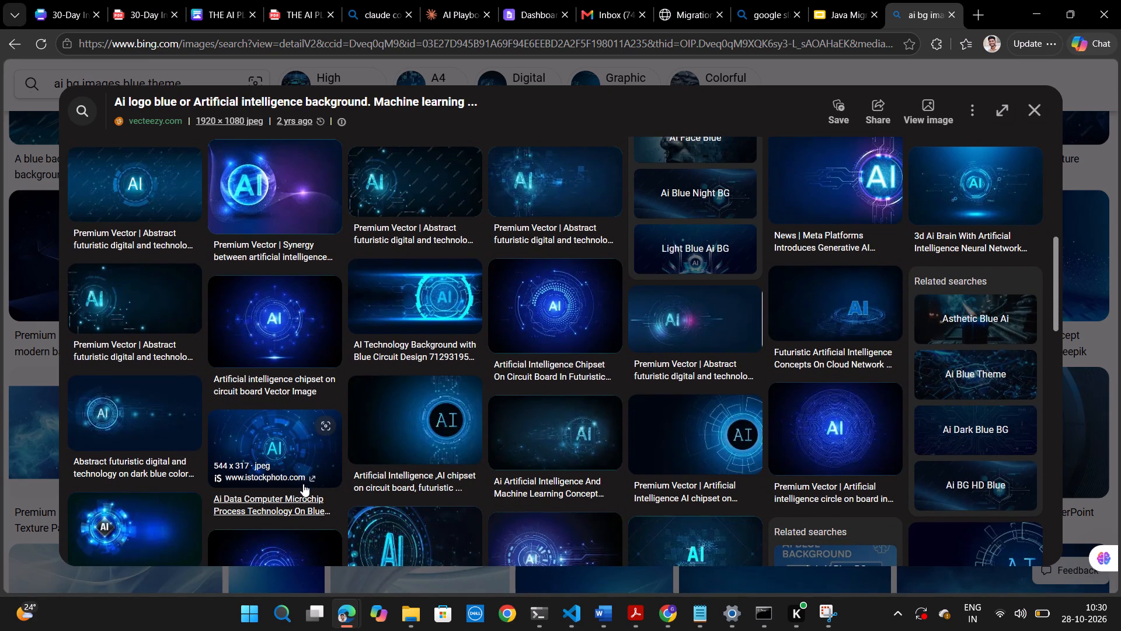
scroll(303, 484, down, 1)
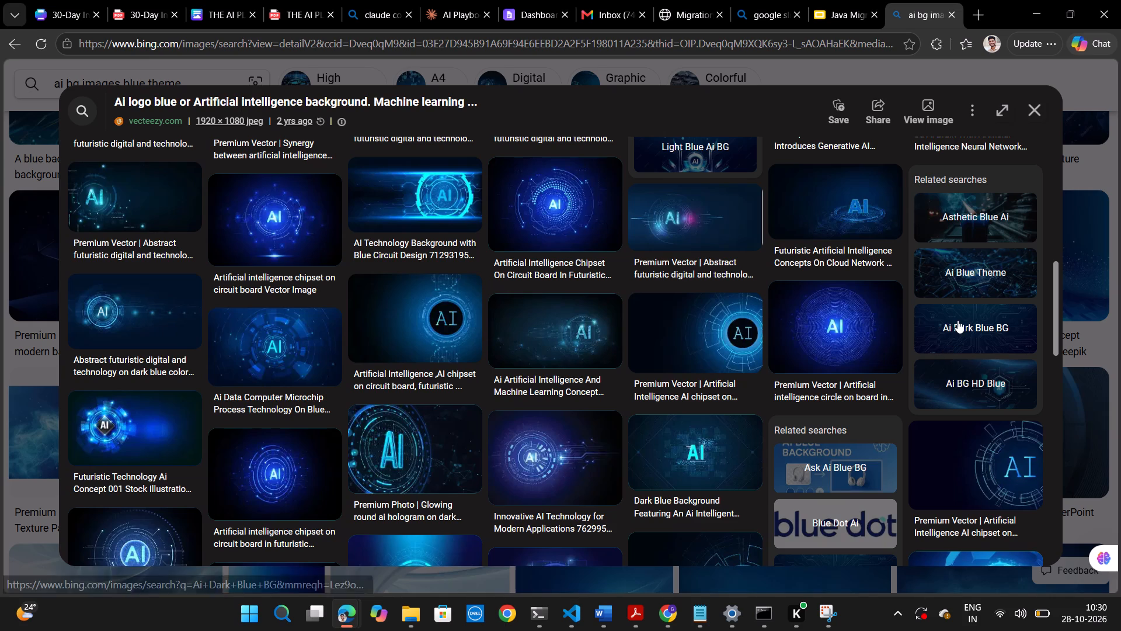
Run the related image search "Ai Dark Blue BG" and check its results against the Results slide.
click(958, 320)
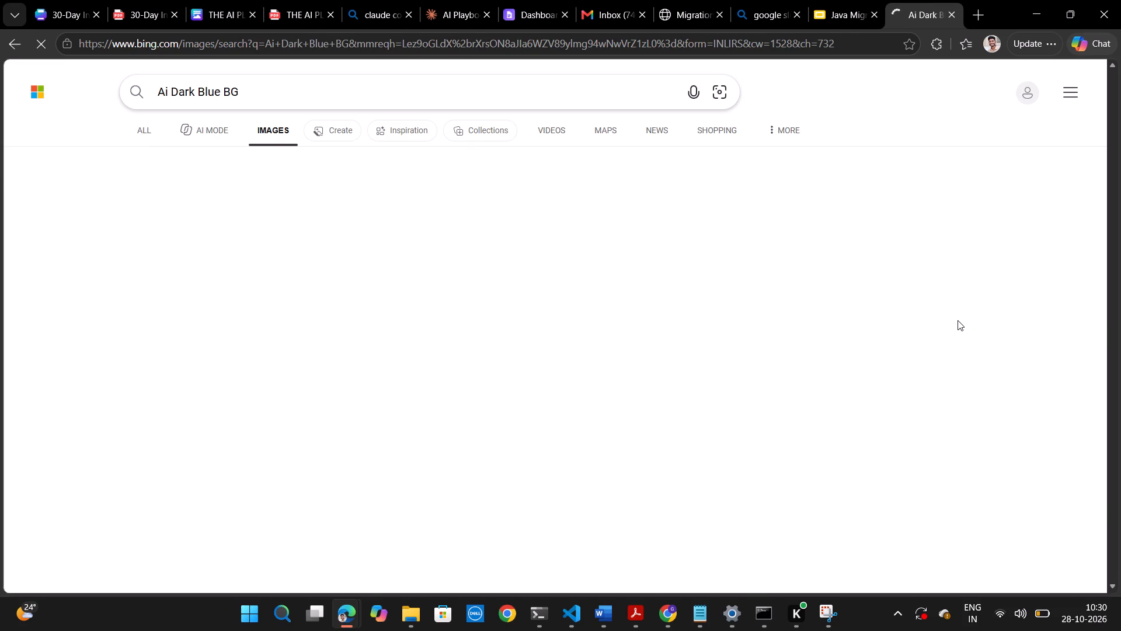
scroll(527, 345, down, 1)
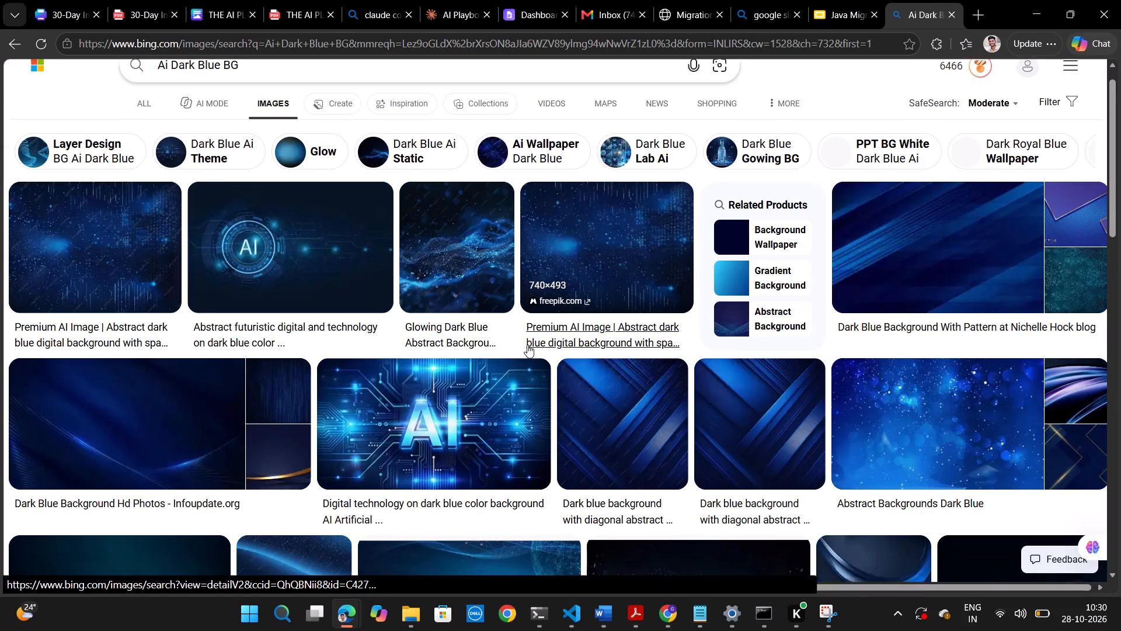
scroll(527, 345, down, 1)
click(852, 12)
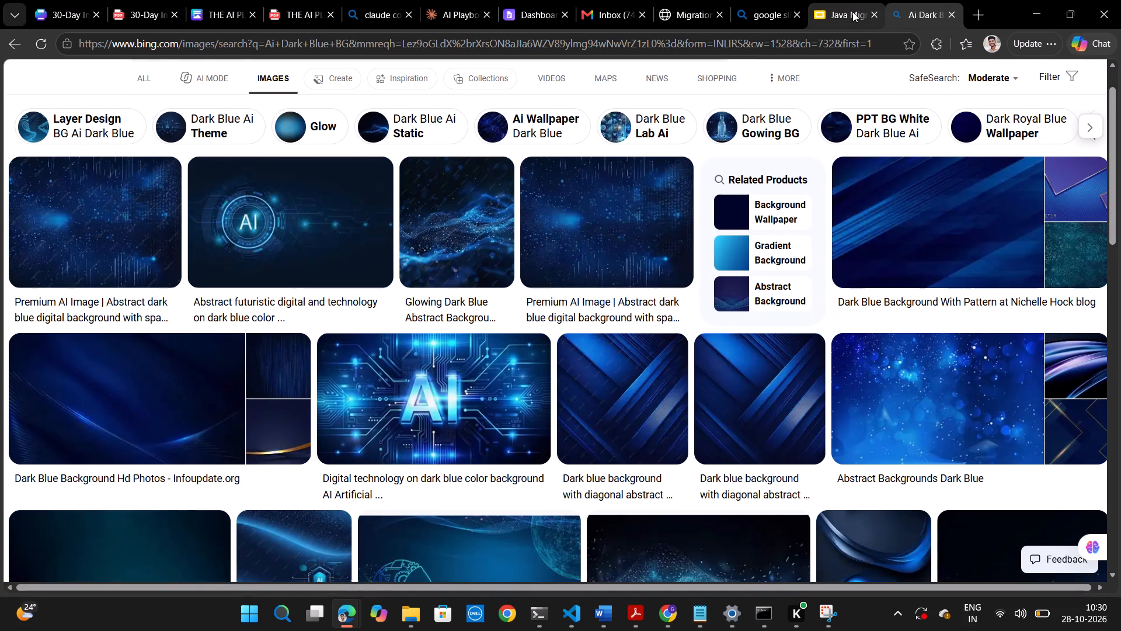
click(919, 11)
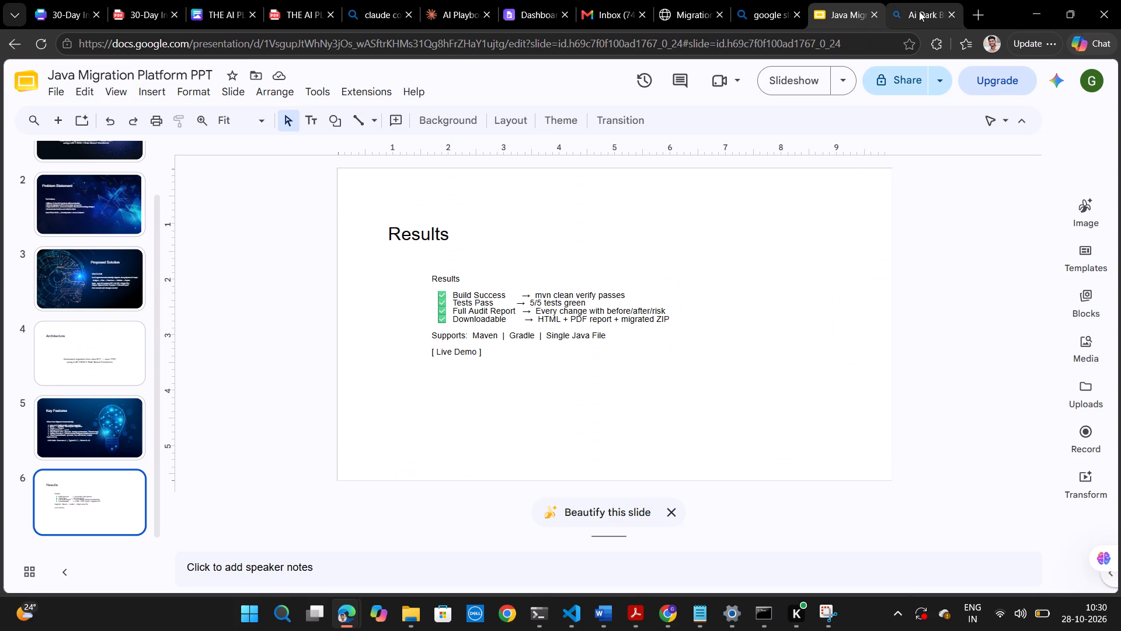
Open the dark blue AI technology pictures and copy the Freepik one with AI inside large circuit rings and a particle stream.
click(290, 223)
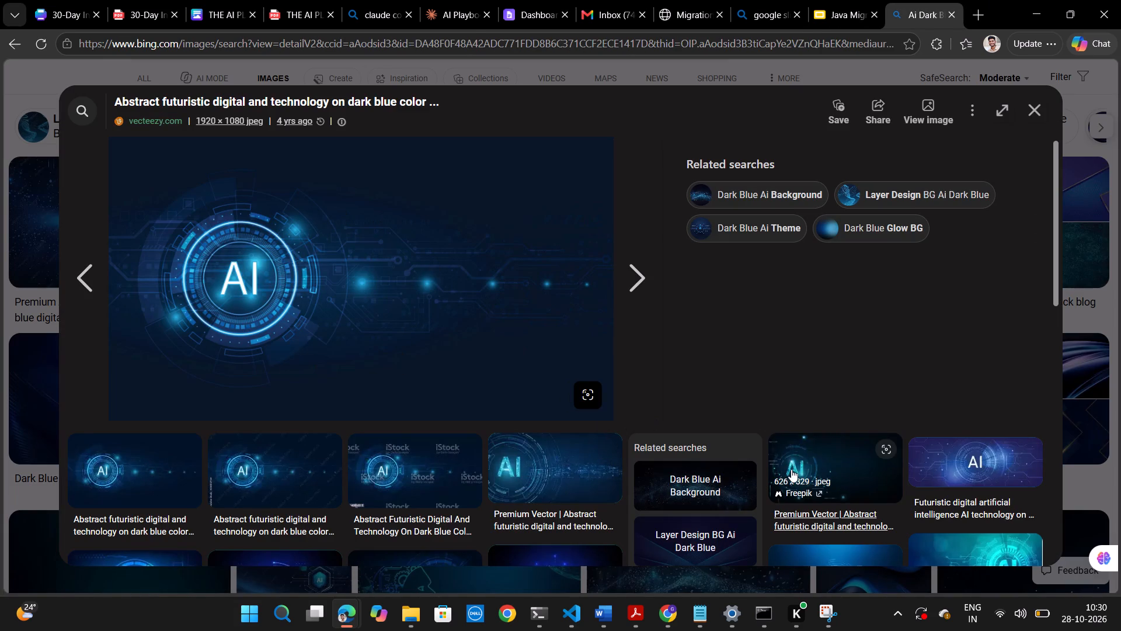
click(817, 450)
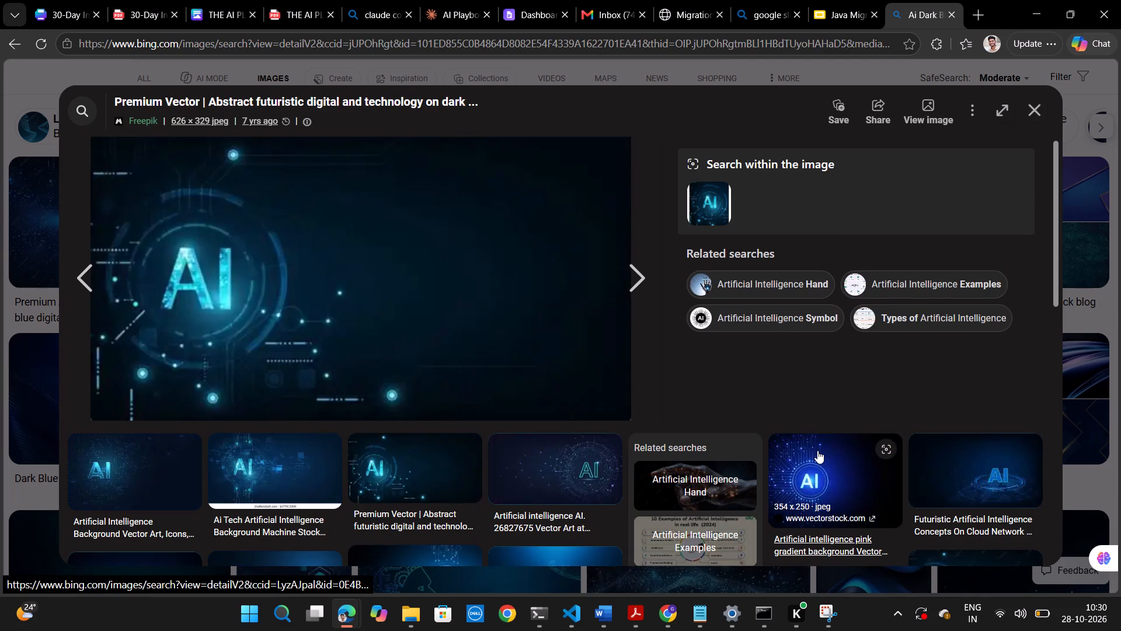
click(89, 281)
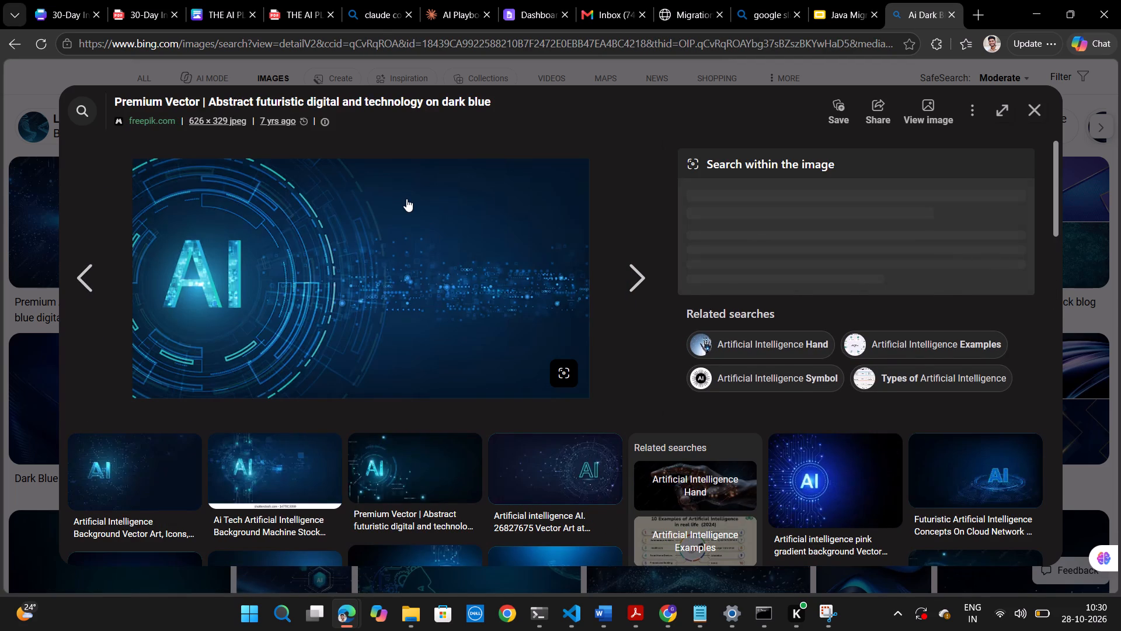
right_click(406, 199)
click(487, 261)
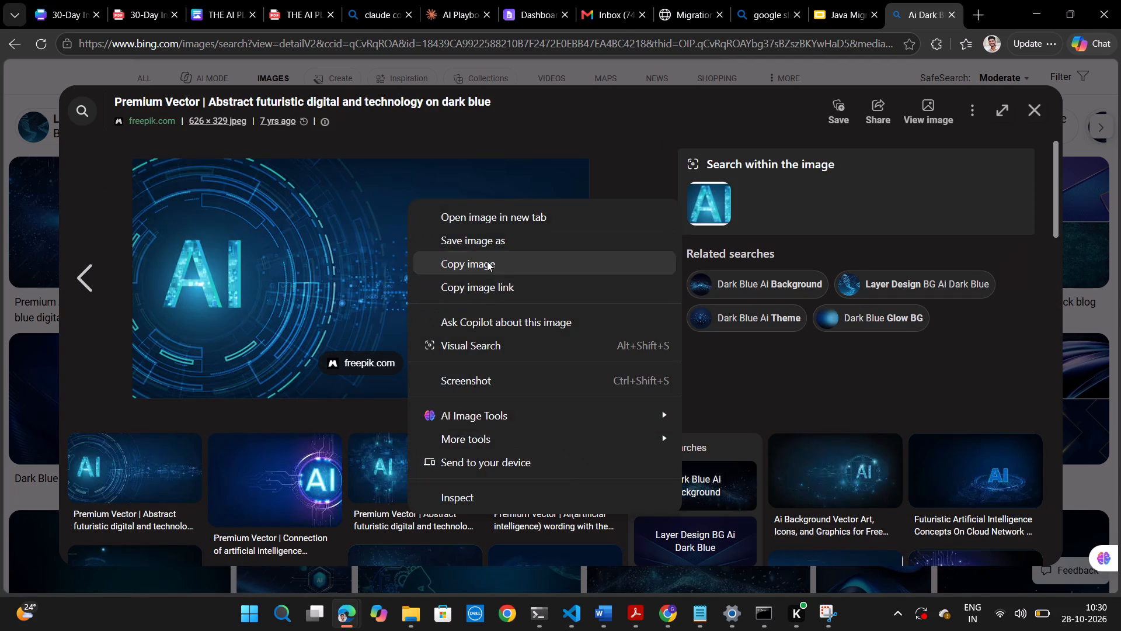
Paste the copied AI circuit-ring picture onto the Results slide in the presentation.
click(837, 15)
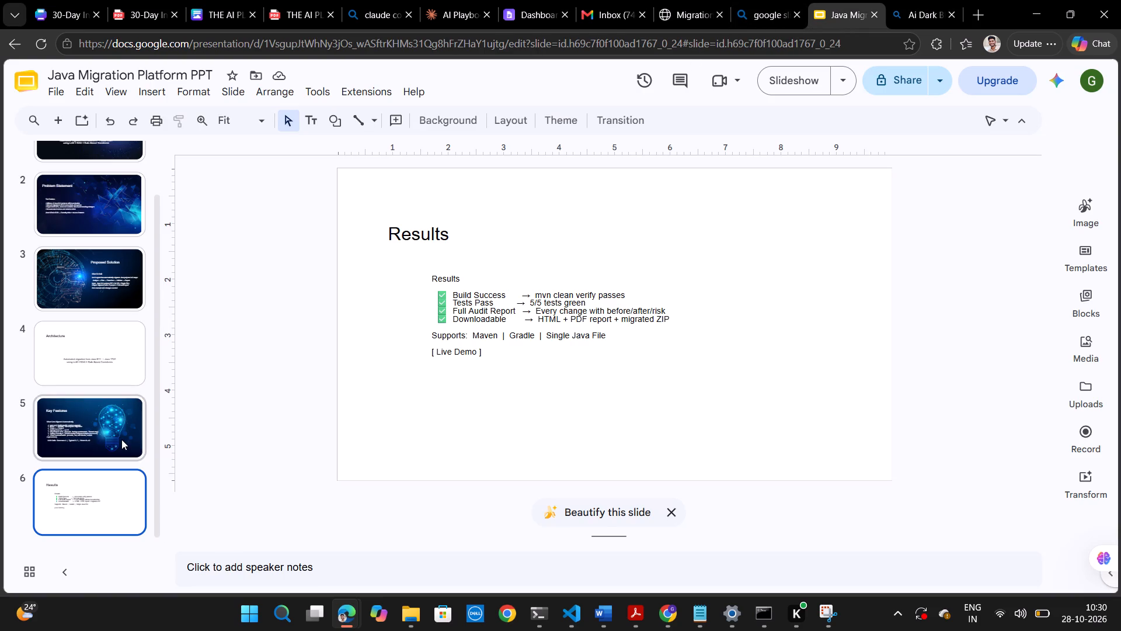
click(682, 401)
key(ctrl+v)
click(658, 416)
click(506, 436)
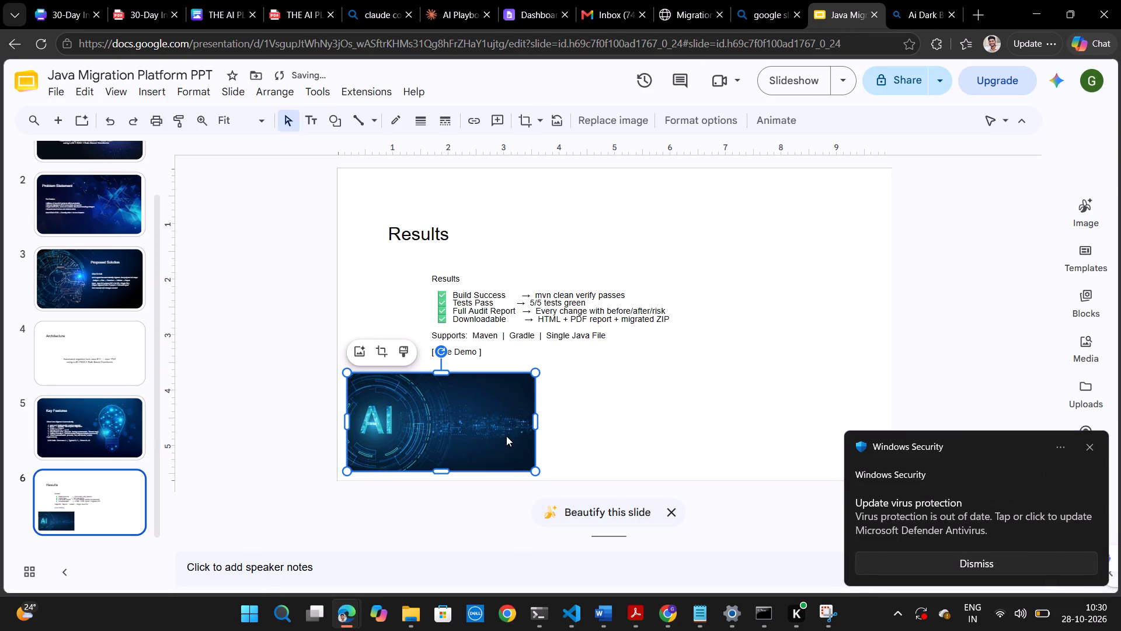
Enlarge the pasted AI picture and align it with the slide's top-left corner so it covers the whole Results slide.
drag(532, 372, 827, 169)
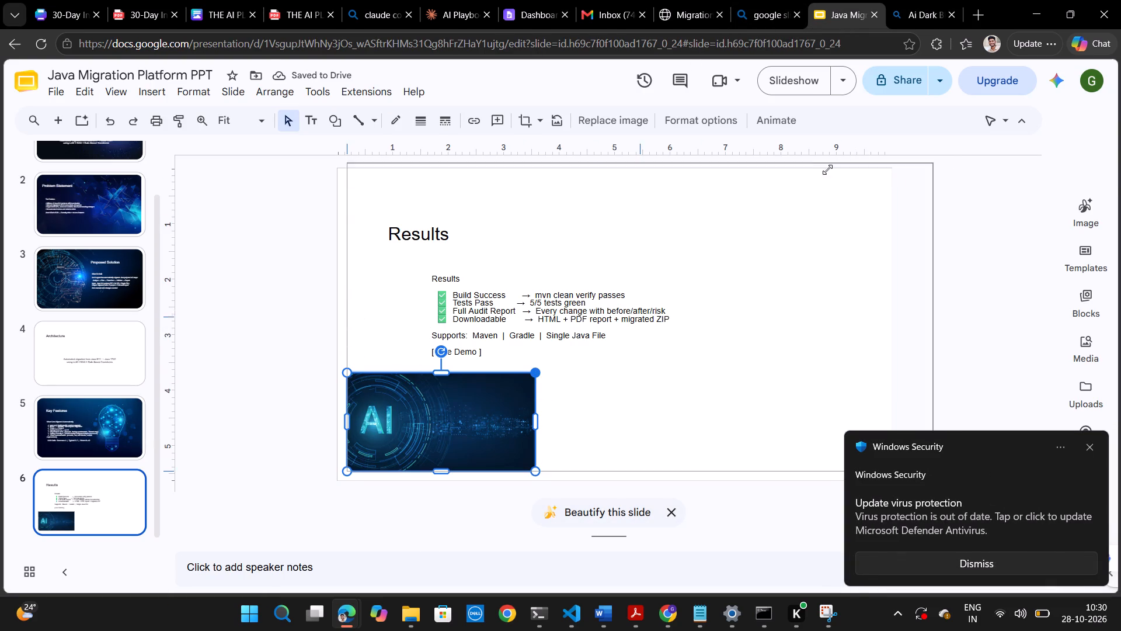
drag(827, 169, 772, 173)
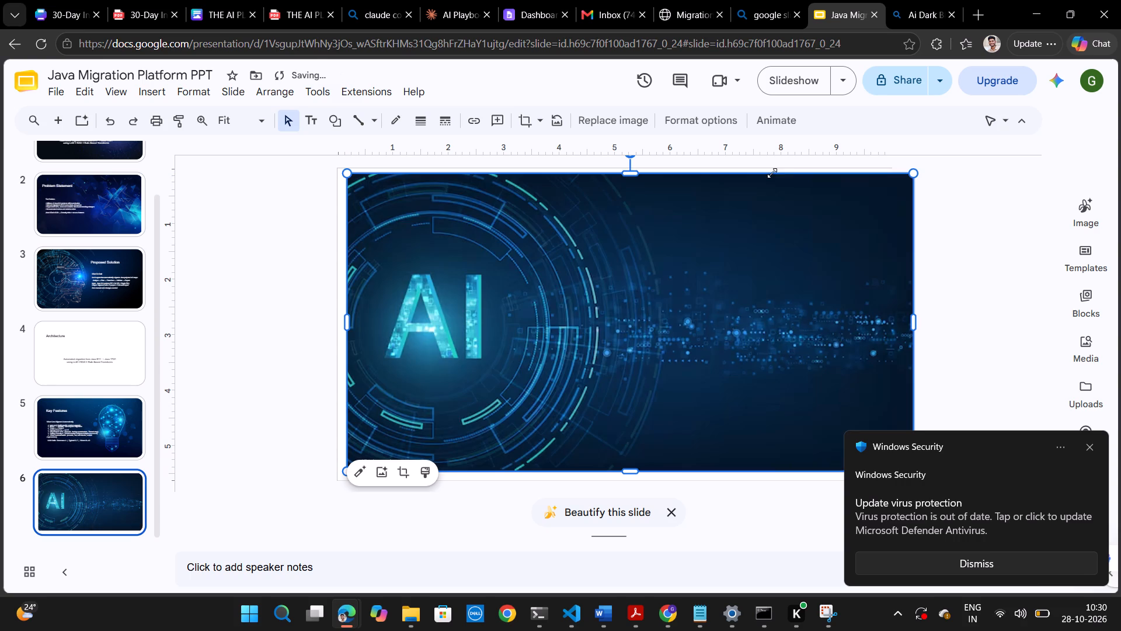
drag(733, 223, 722, 217)
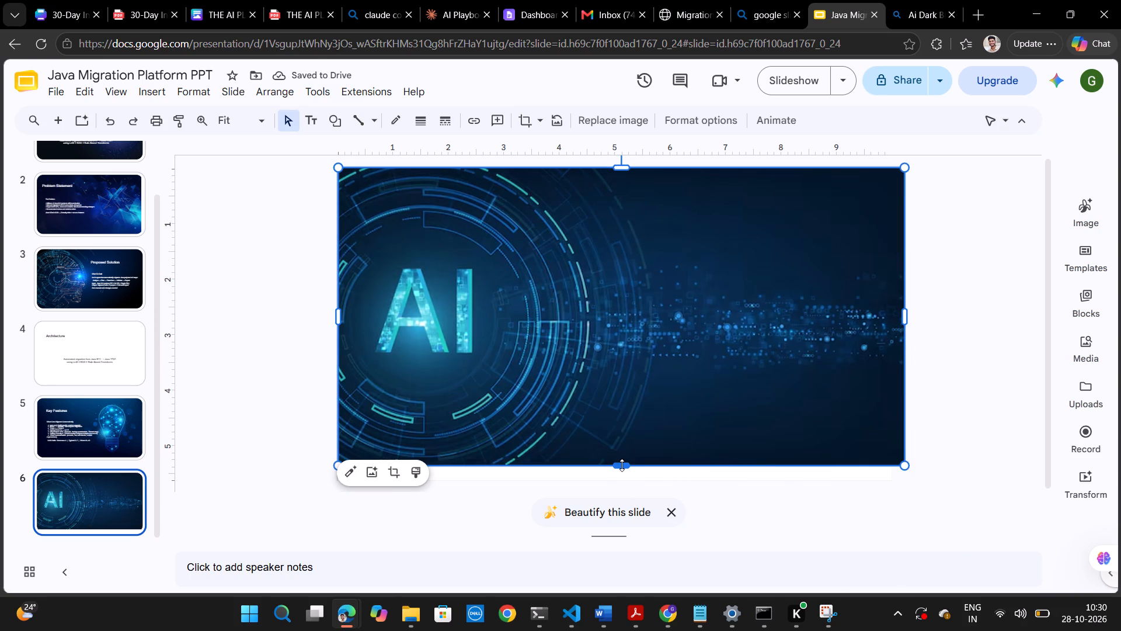
drag(622, 465, 617, 479)
Send the AI circuit-ring picture to the back of the Results slide, behind the title and body text.
click(733, 318)
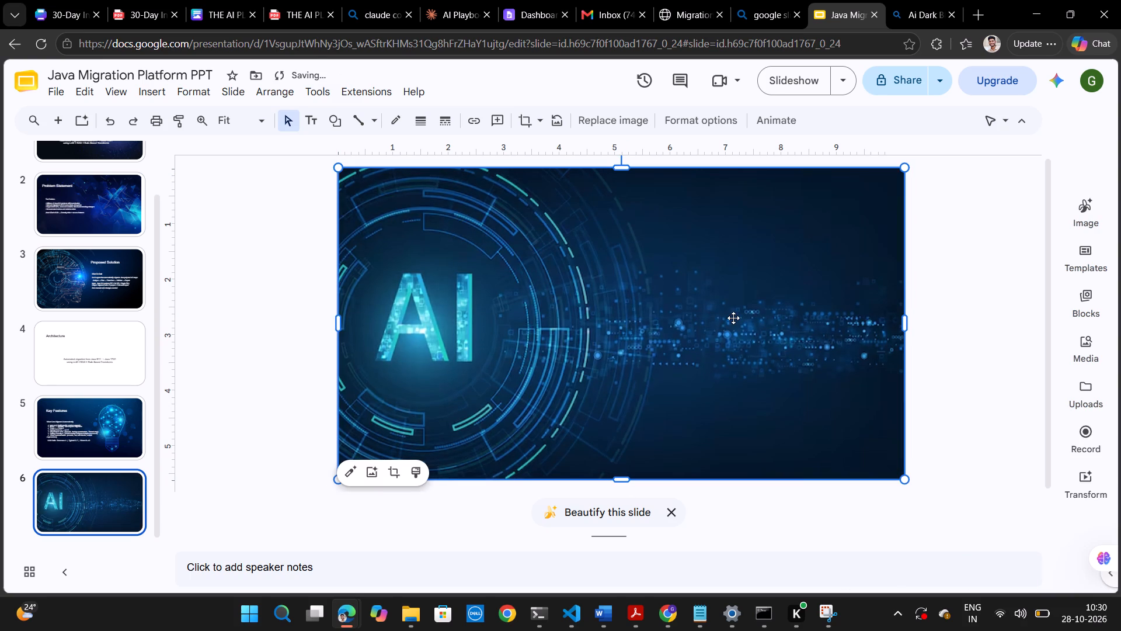
right_click(733, 318)
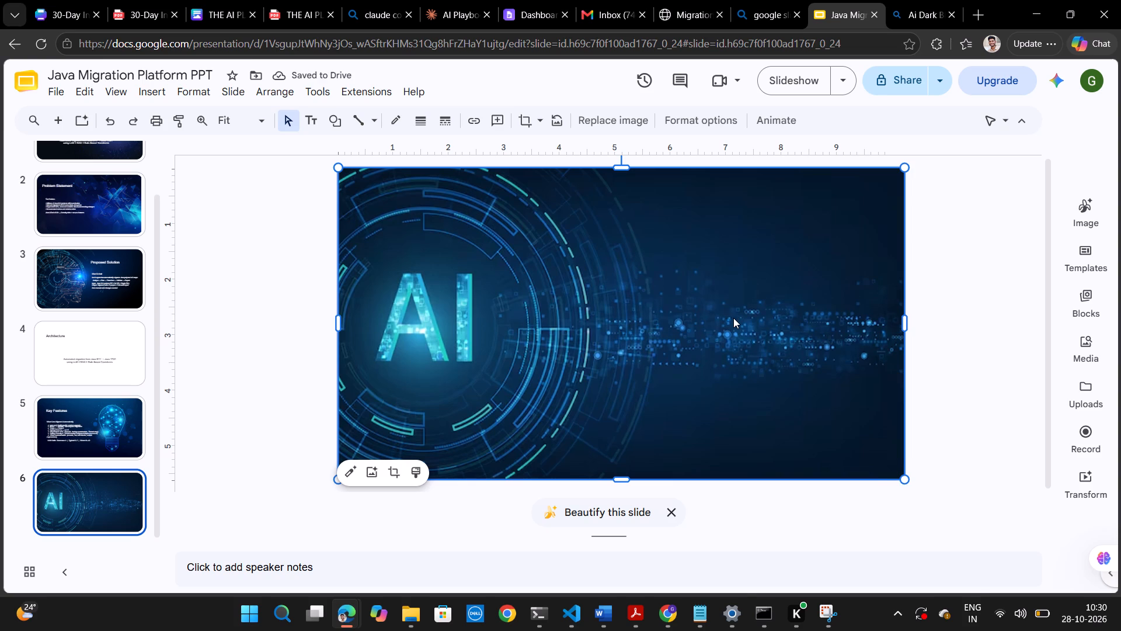
right_click(733, 318)
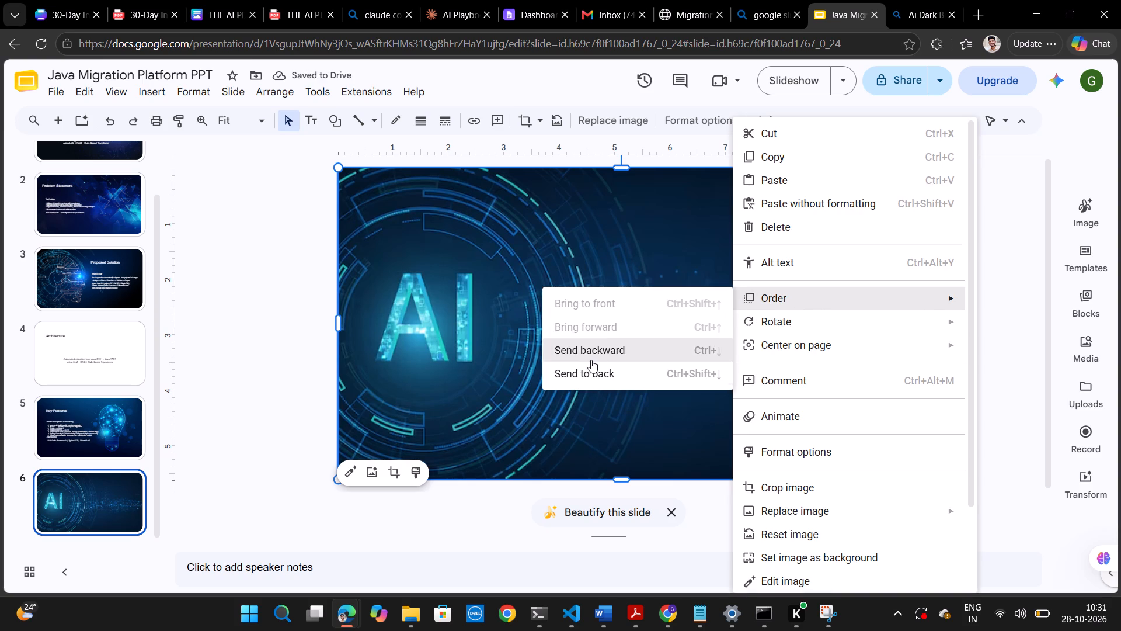
click(587, 369)
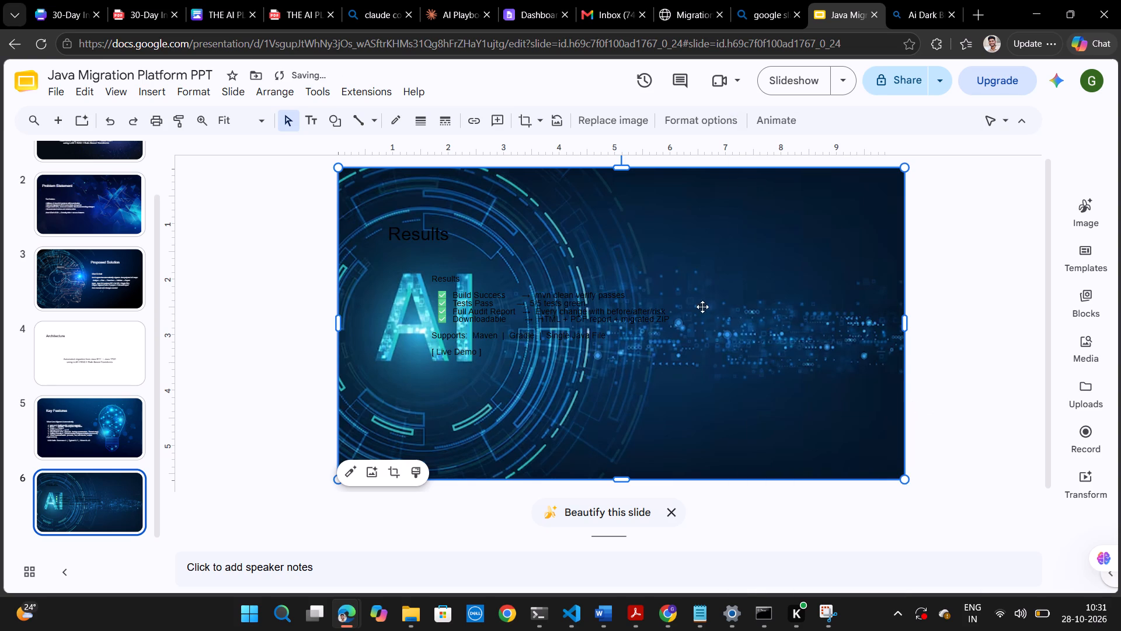
Change the text color of the Results slide's title to white.
click(416, 241)
key(ctrl+a)
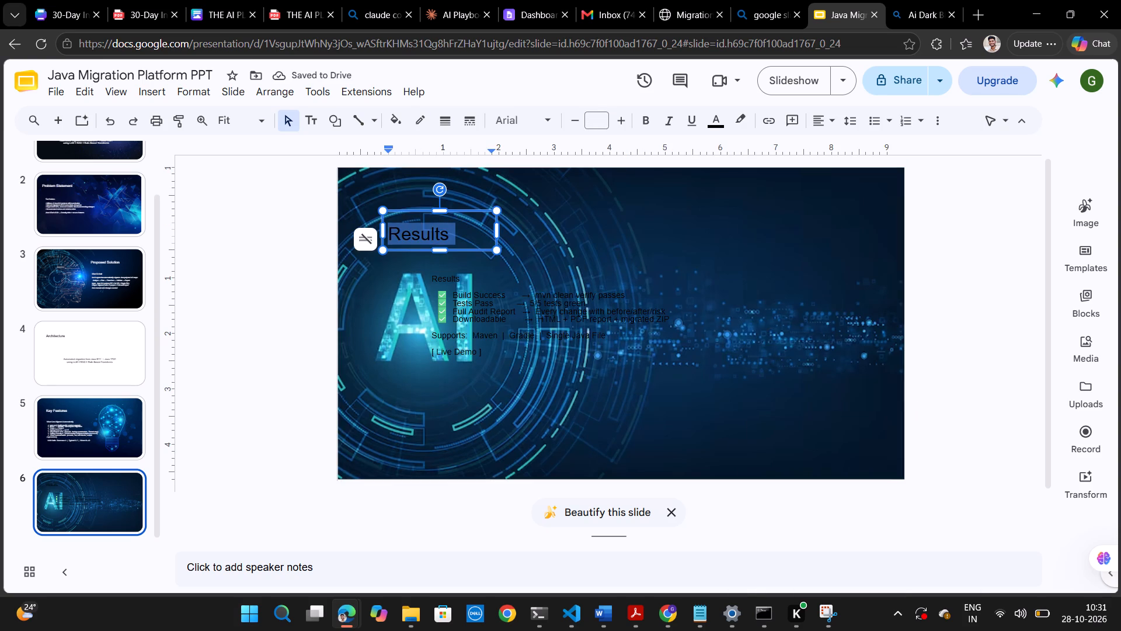
click(712, 125)
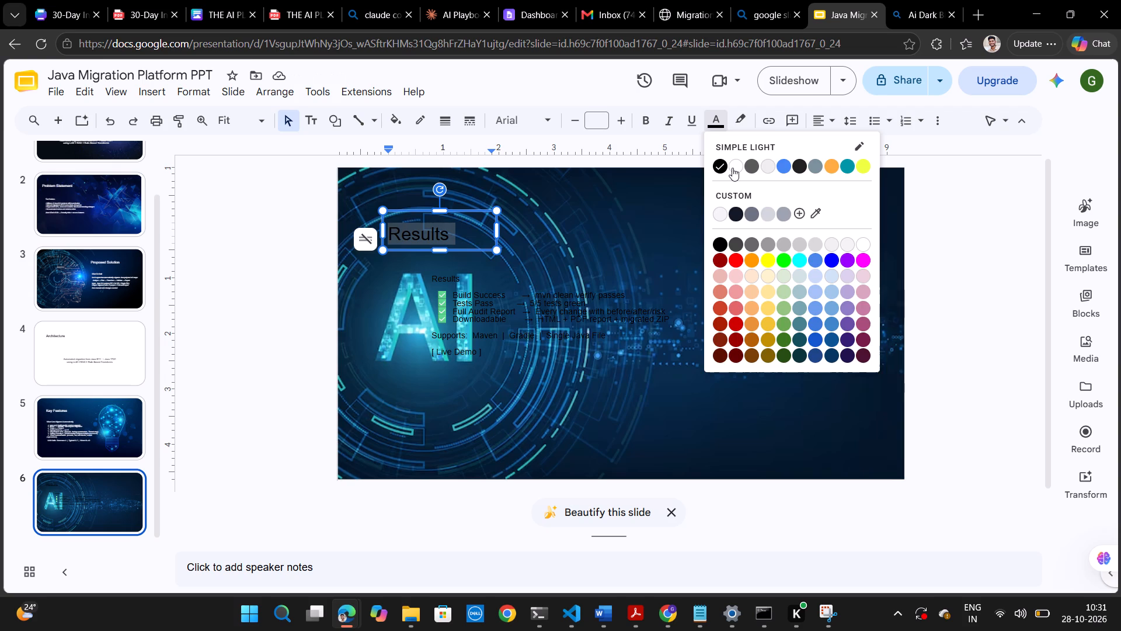
click(732, 168)
click(670, 227)
Move the Results title to the upper right half of the slide, clear of the circuit rings.
click(434, 236)
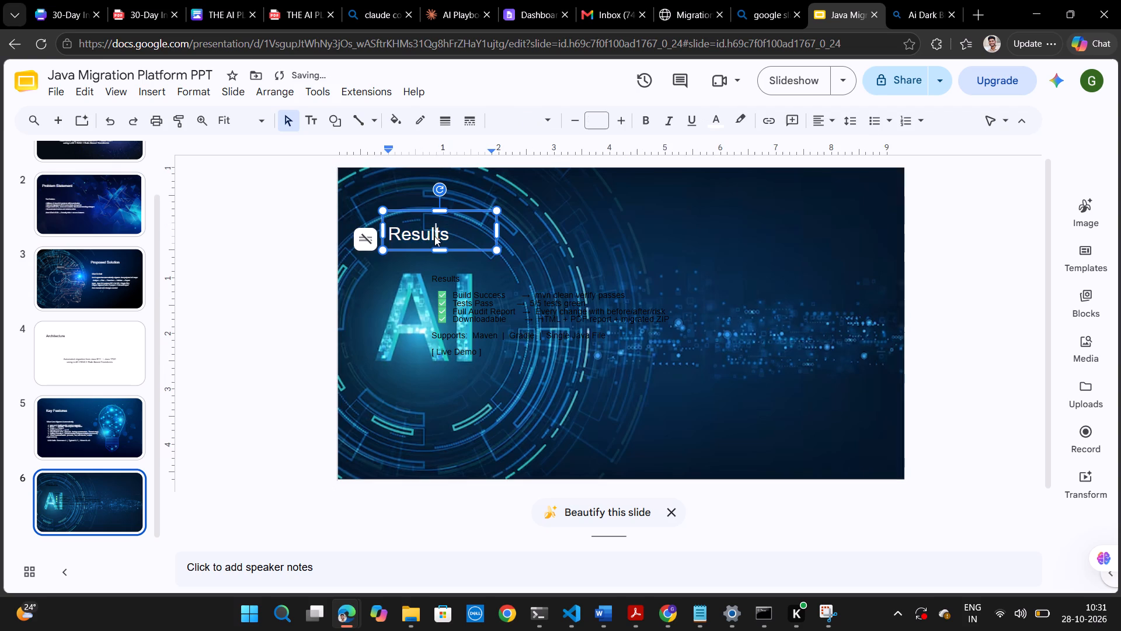
drag(454, 251, 705, 243)
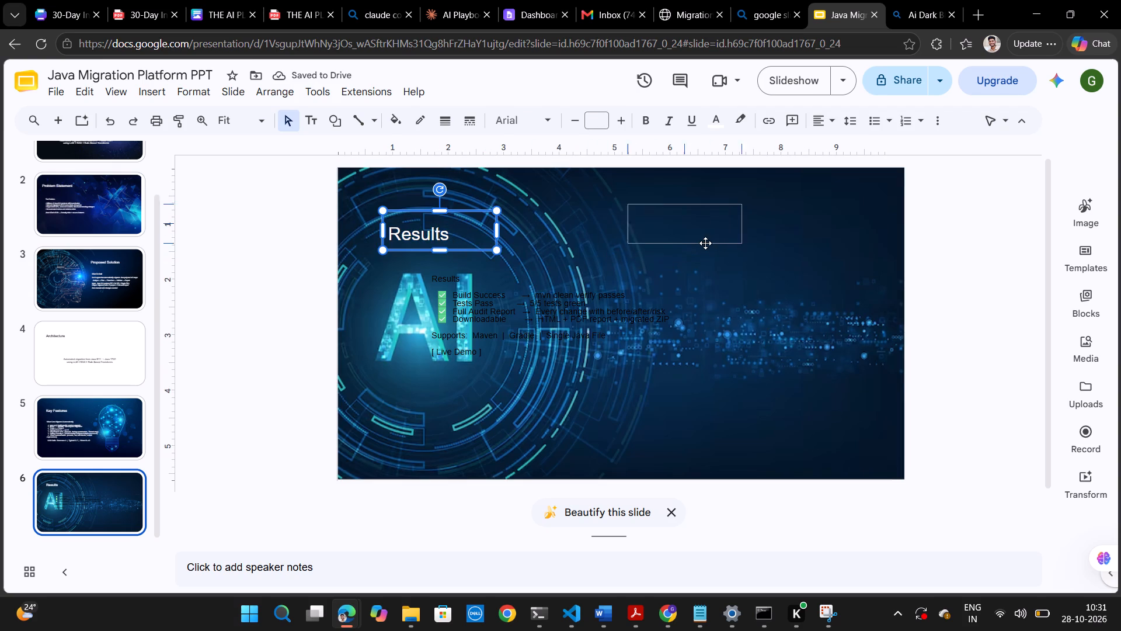
drag(705, 243, 714, 242)
Change all the body text on the Results slide to white, from the Results line to Live Demo.
click(509, 323)
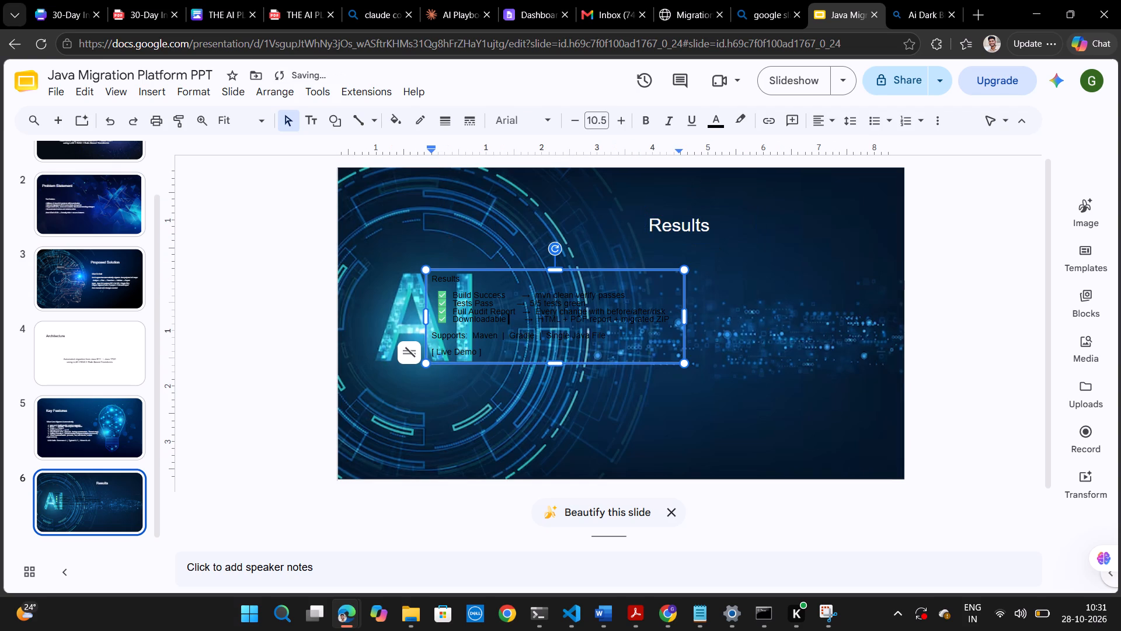
key(ctrl+a)
click(709, 128)
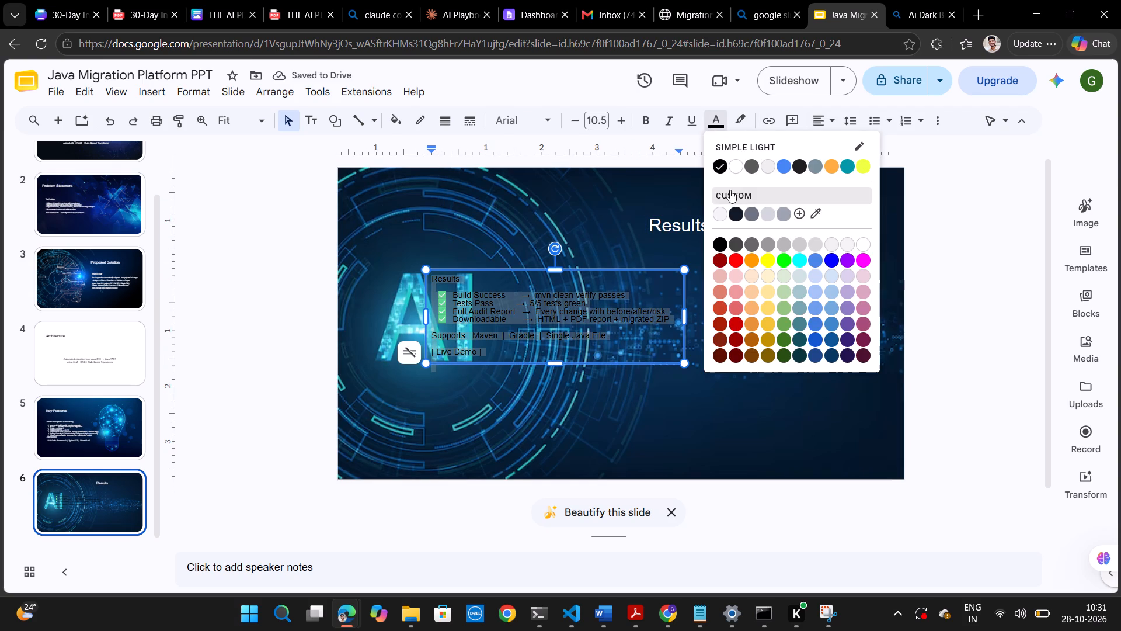
click(736, 168)
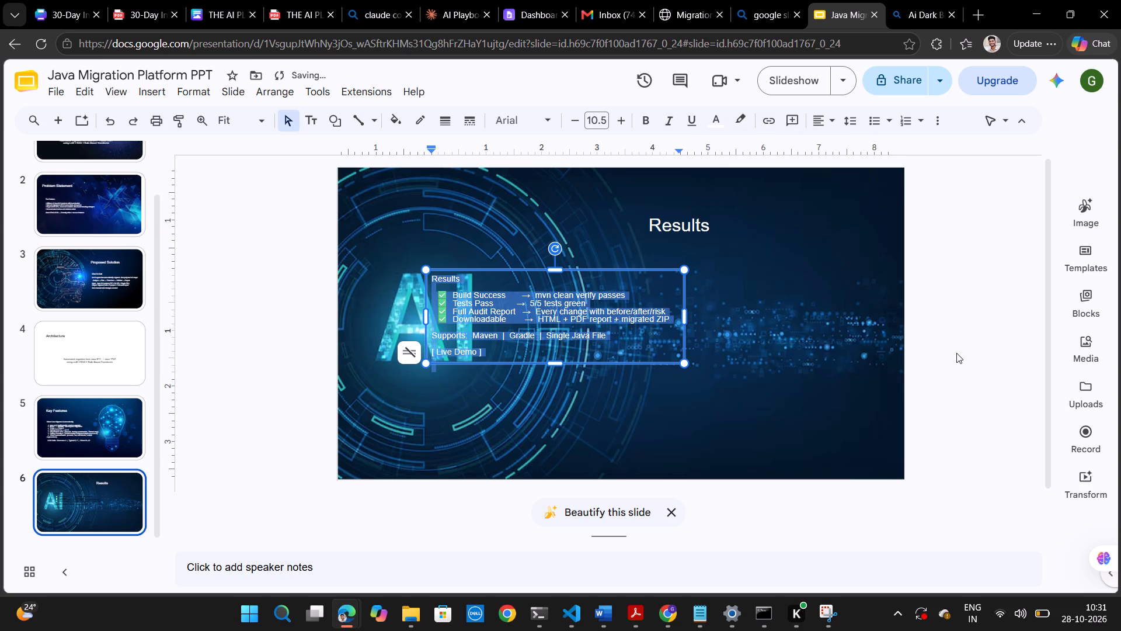
click(956, 359)
Move the body text box off the AI lettering so it sits beneath the Results title in the slide's right half.
click(466, 335)
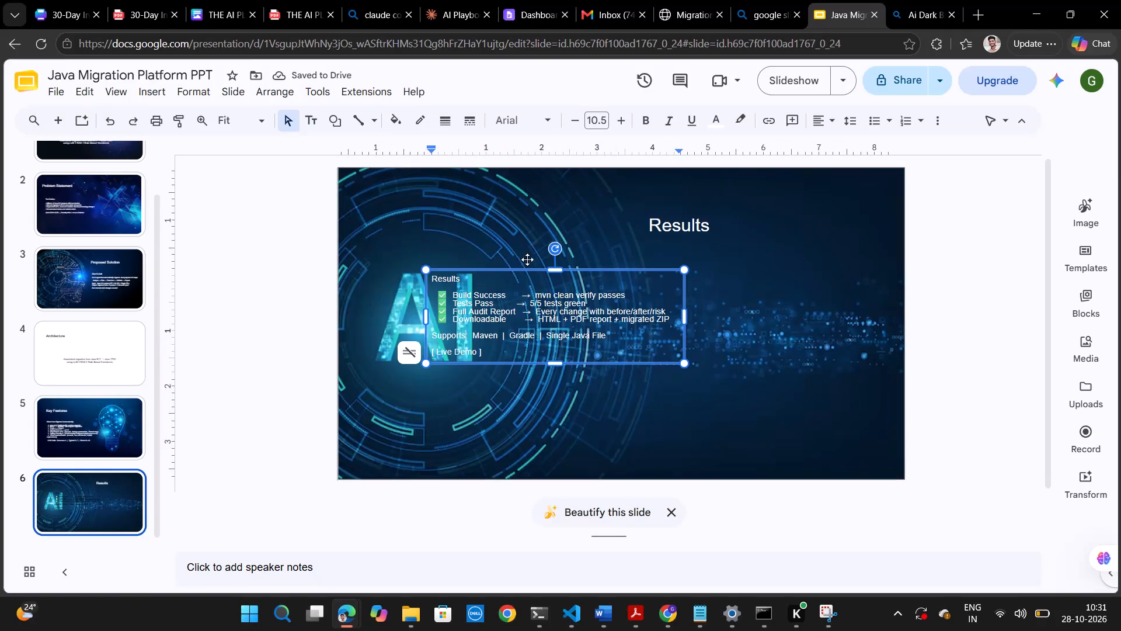
drag(513, 268, 716, 284)
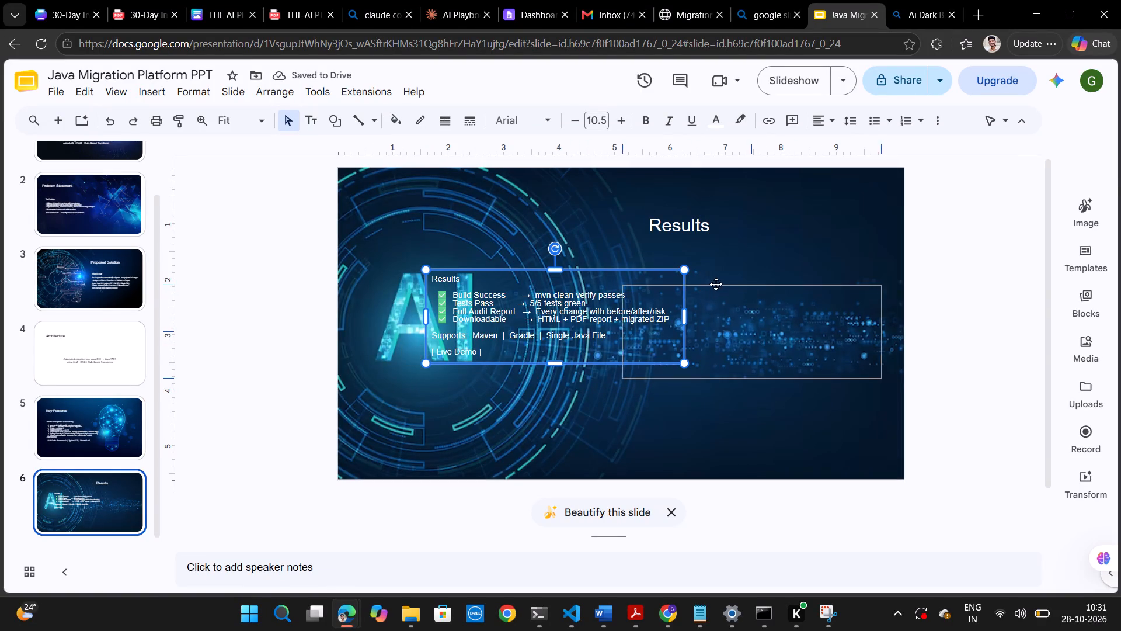
drag(716, 284, 716, 282)
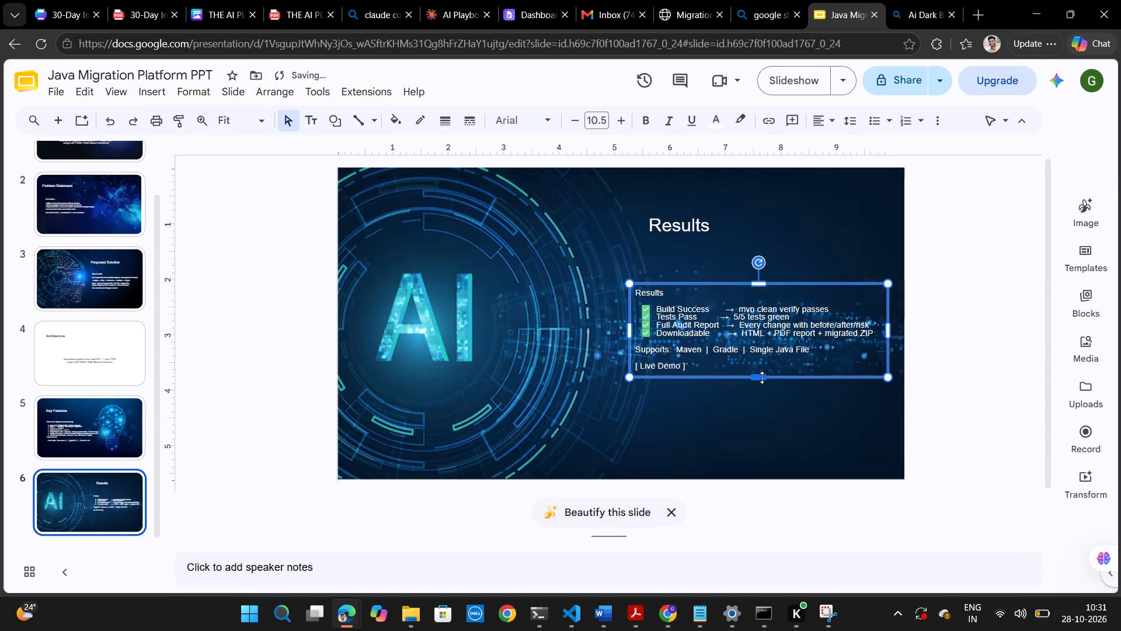
drag(709, 283, 640, 274)
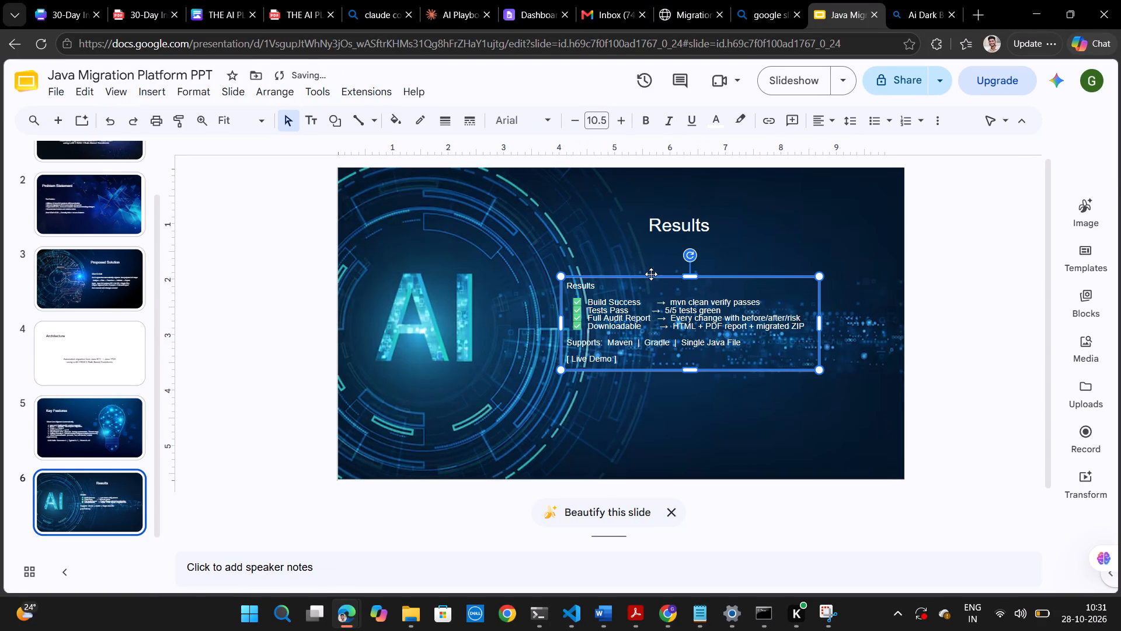
click(898, 355)
click(956, 385)
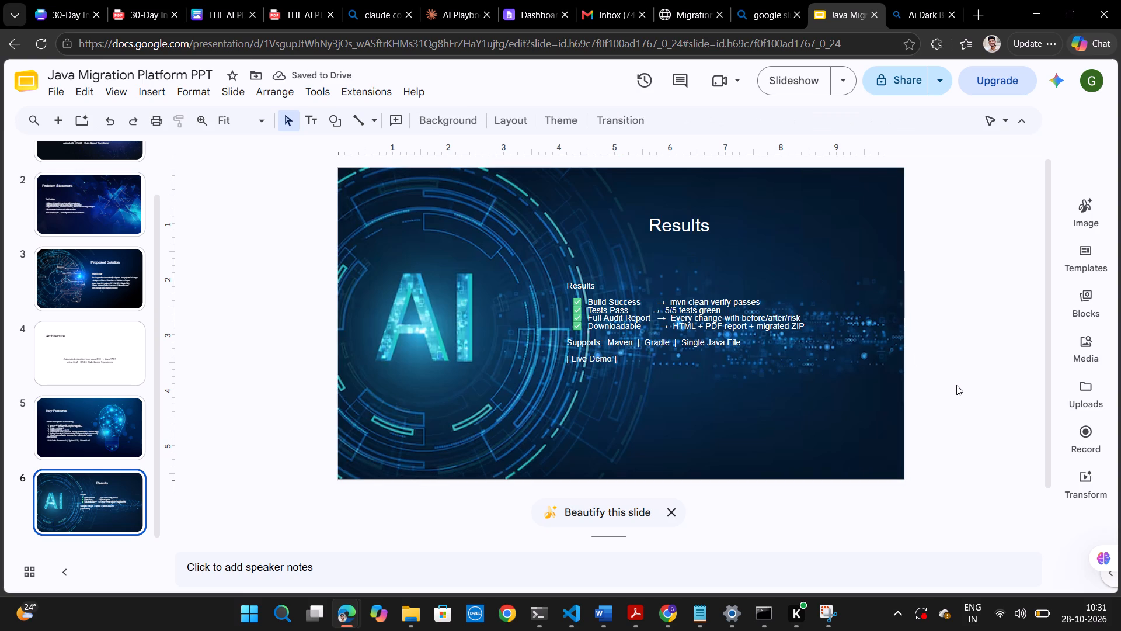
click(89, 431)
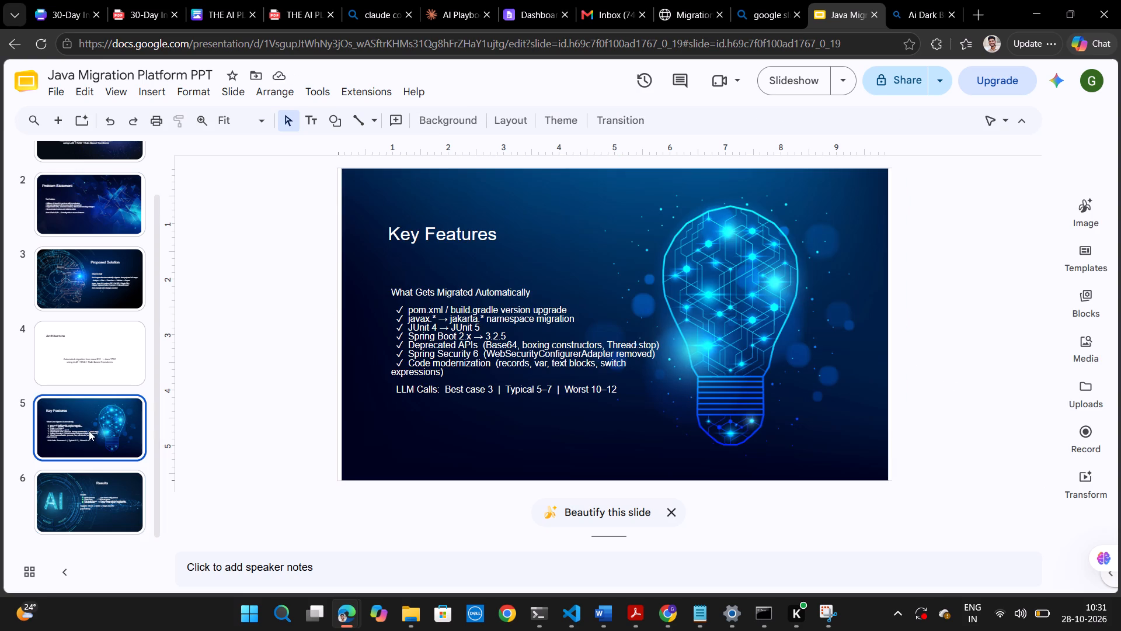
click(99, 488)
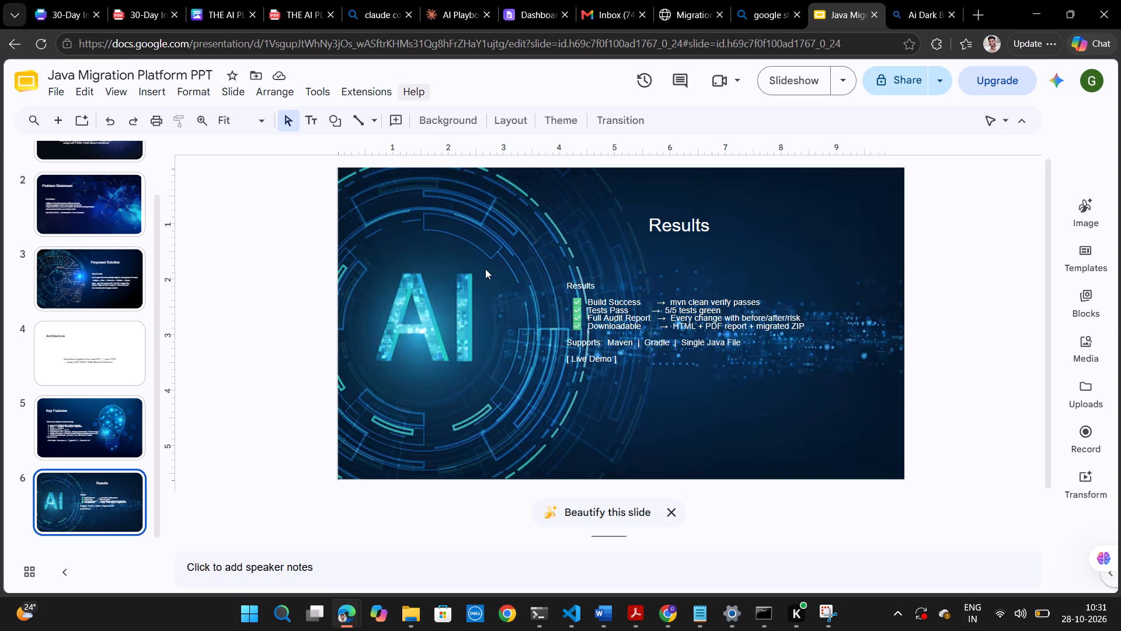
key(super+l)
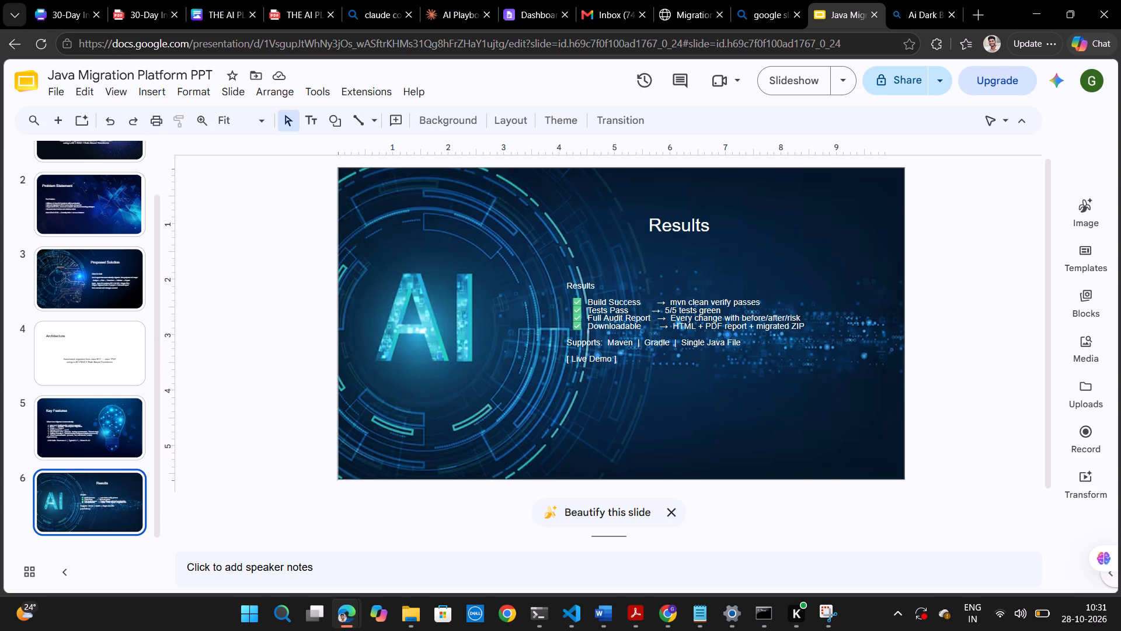